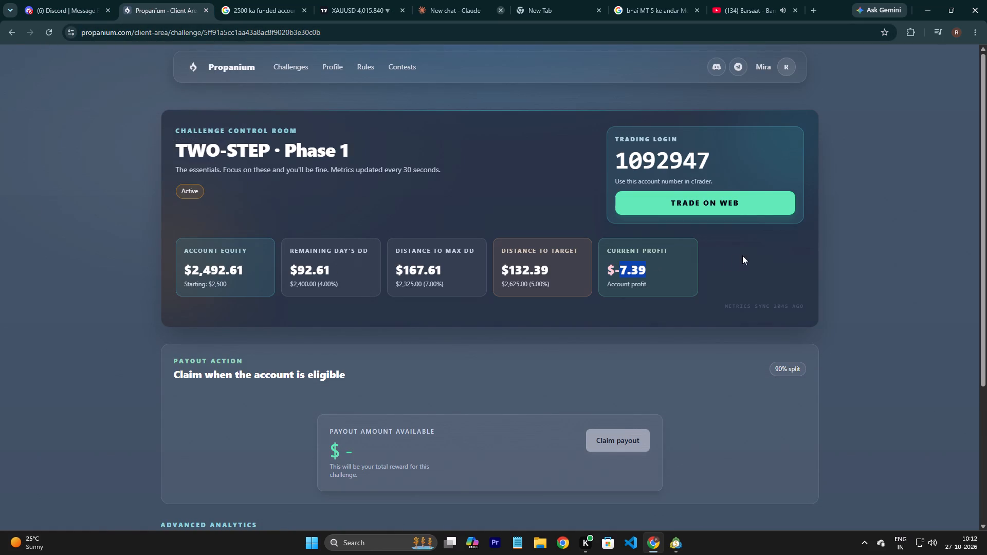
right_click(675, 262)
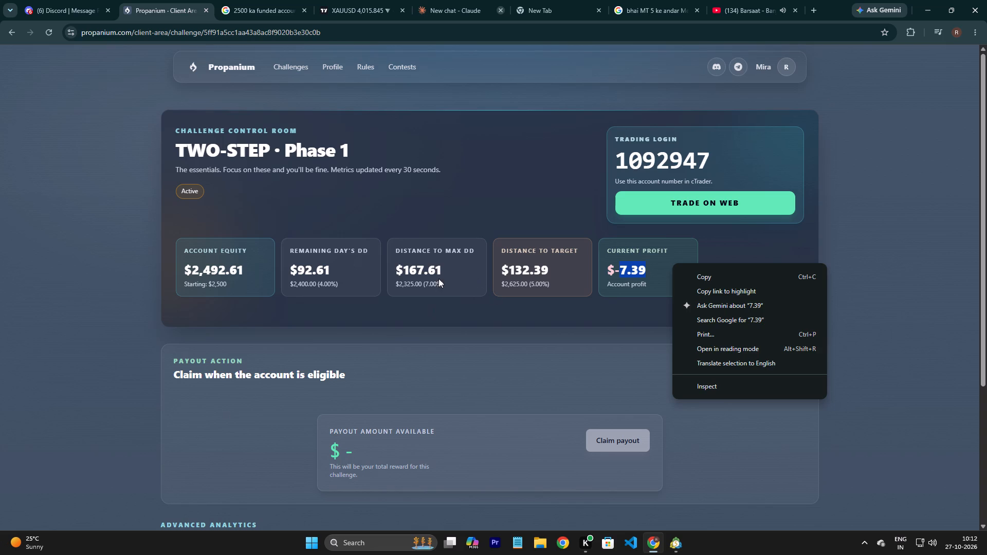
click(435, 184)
Close the browser tabs for the 2500 funded account search, the Claude new chat and the blank new tab.
double_click(232, 0)
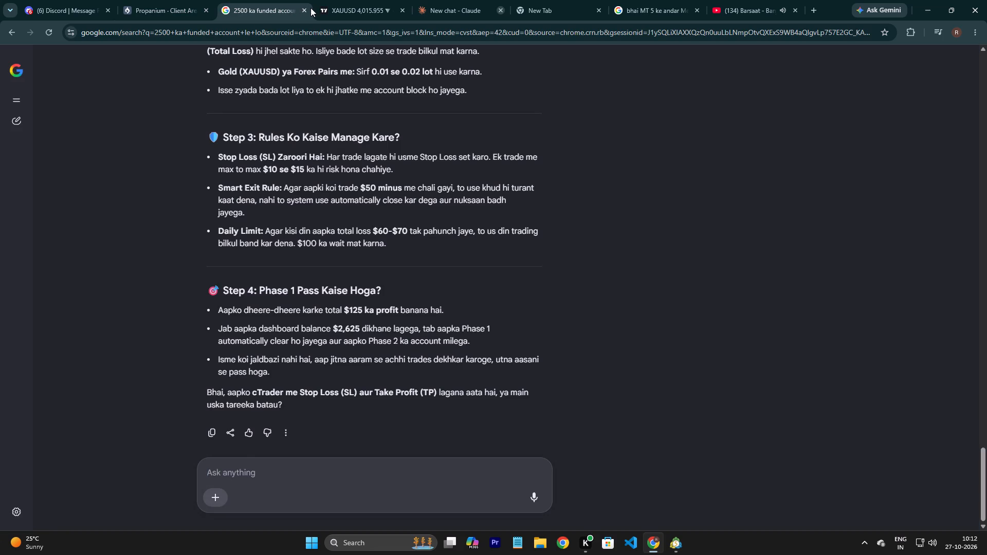
click(302, 9)
double_click(268, 6)
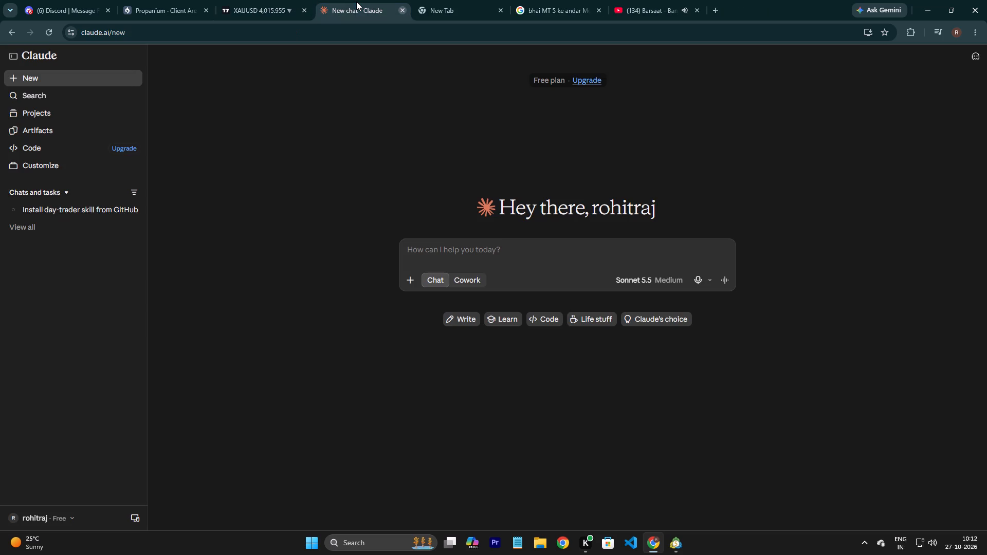
double_click(356, 2)
click(395, 6)
click(402, 10)
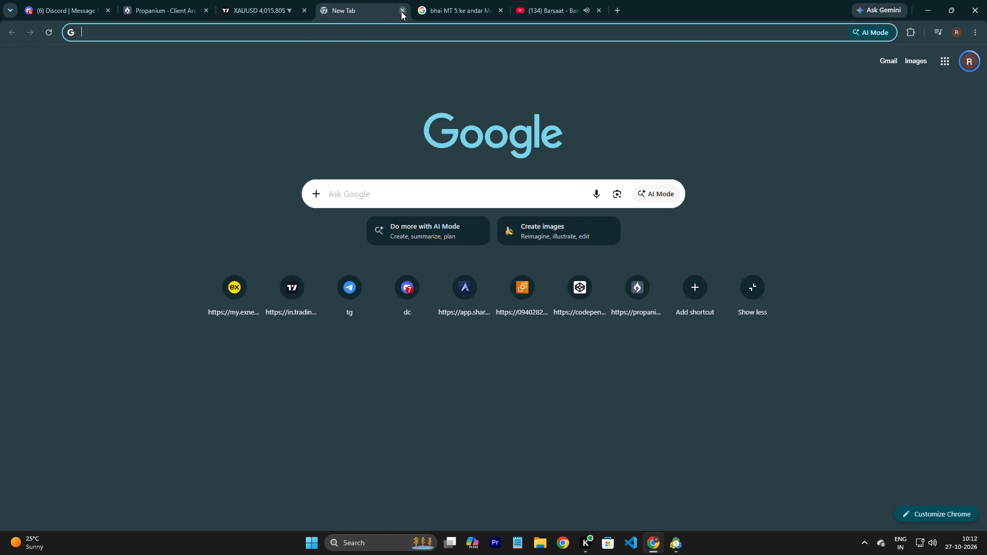
click(403, 12)
click(395, 7)
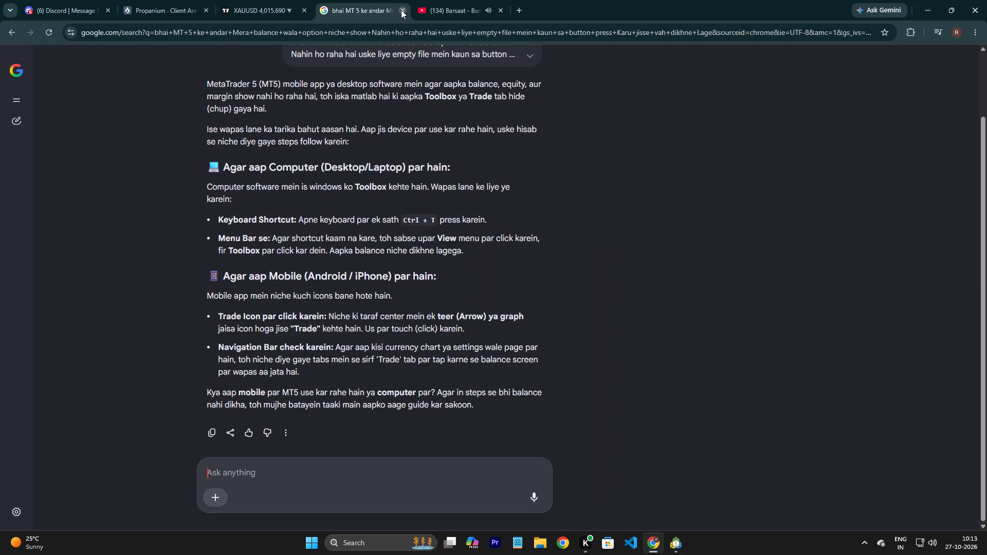
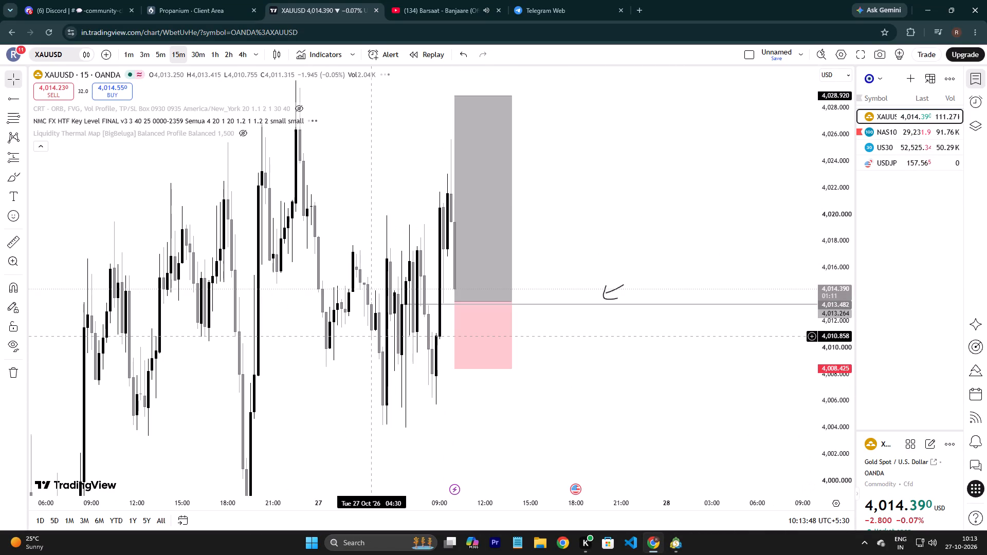
Examine the latest candles on the 15-minute XAUUSD chart around the drawn long position's entry, target and stop zones.
scroll(386, 348, up, 4)
drag(293, 439, 638, 440)
scroll(619, 425, up, 4)
drag(436, 429, 448, 435)
drag(459, 438, 570, 450)
drag(572, 450, 582, 448)
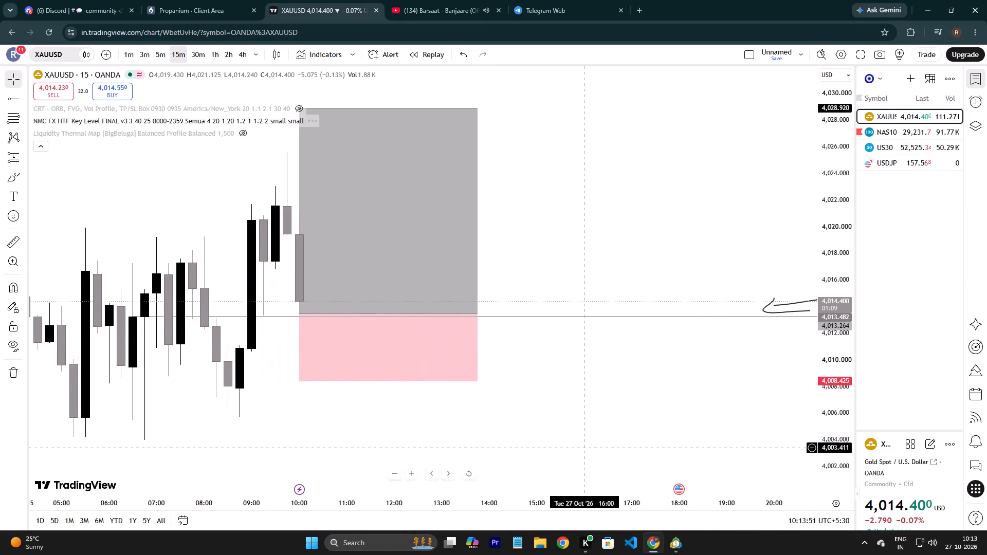
drag(833, 383, 831, 353)
click(830, 346)
drag(675, 394, 682, 396)
drag(684, 396, 696, 396)
click(740, 392)
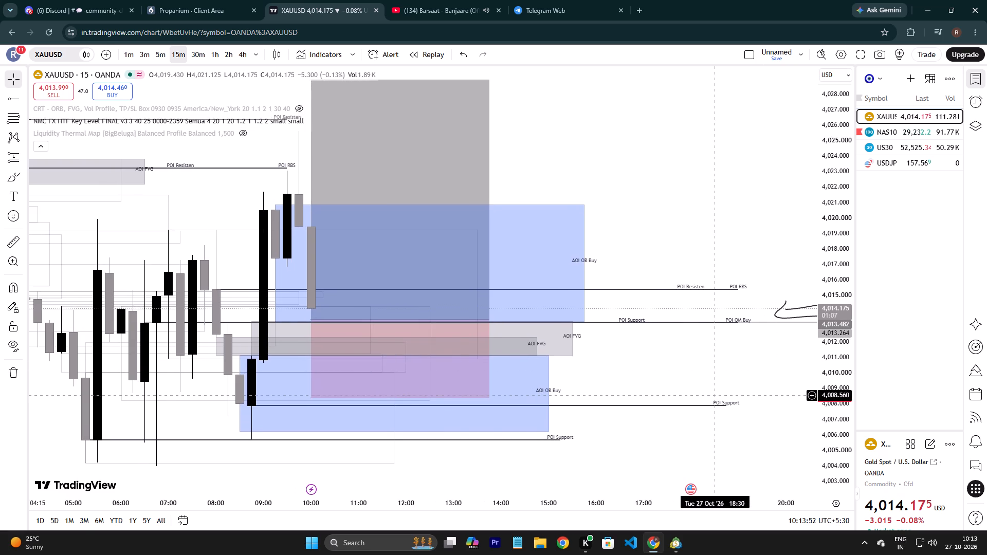
scroll(716, 392, up, 4)
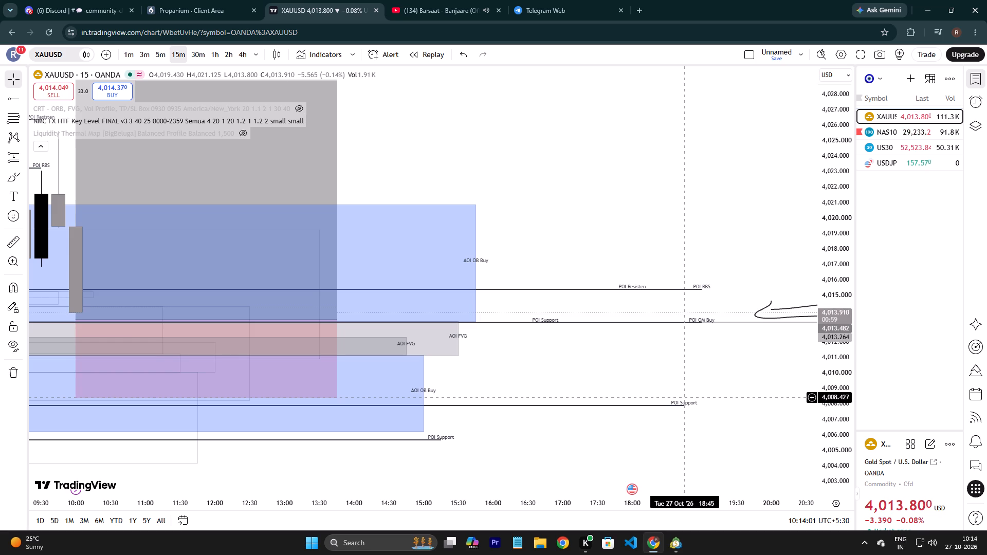
Switch the XAUUSD chart to the 1-minute timeframe.
click(559, 377)
drag(572, 377, 659, 360)
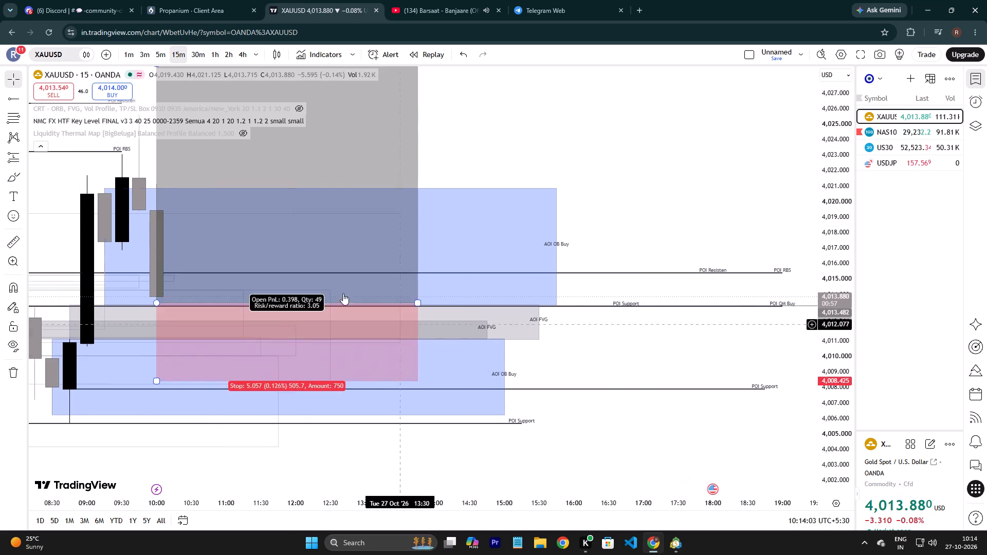
click(132, 52)
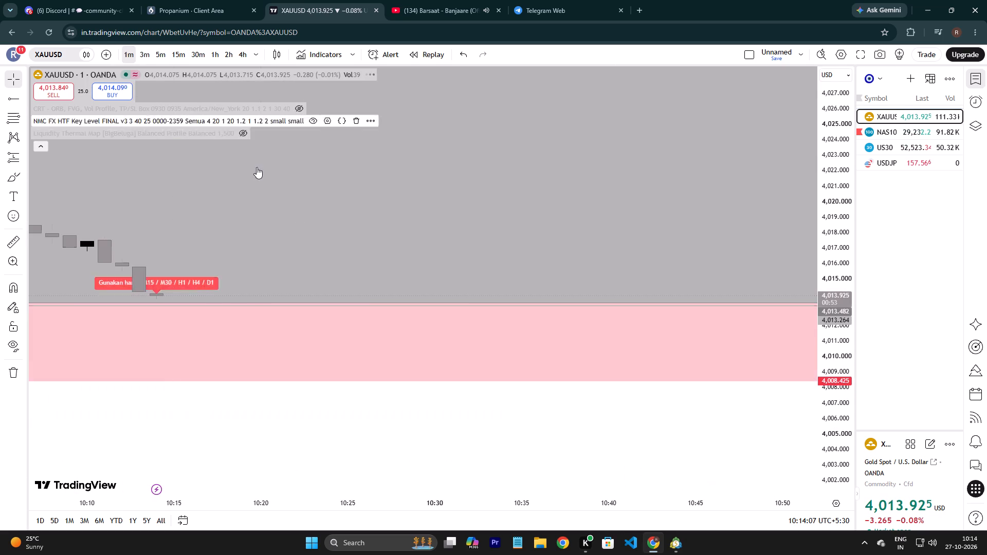
Collapse the indicator legend on the XAUUSD chart.
scroll(319, 389, down, 8)
drag(580, 442, 532, 435)
drag(528, 435, 244, 431)
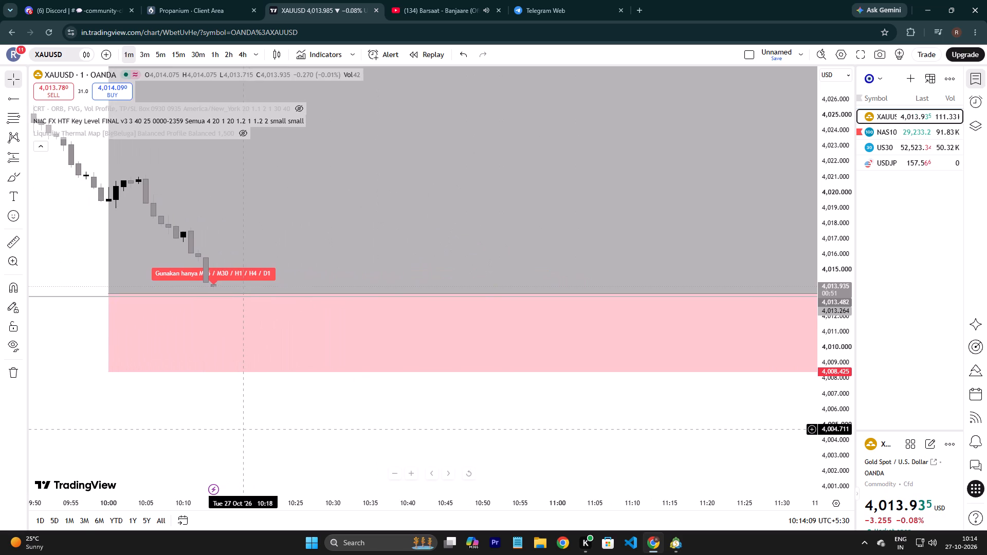
scroll(246, 429, down, 4)
drag(482, 423, 252, 430)
drag(319, 420, 333, 419)
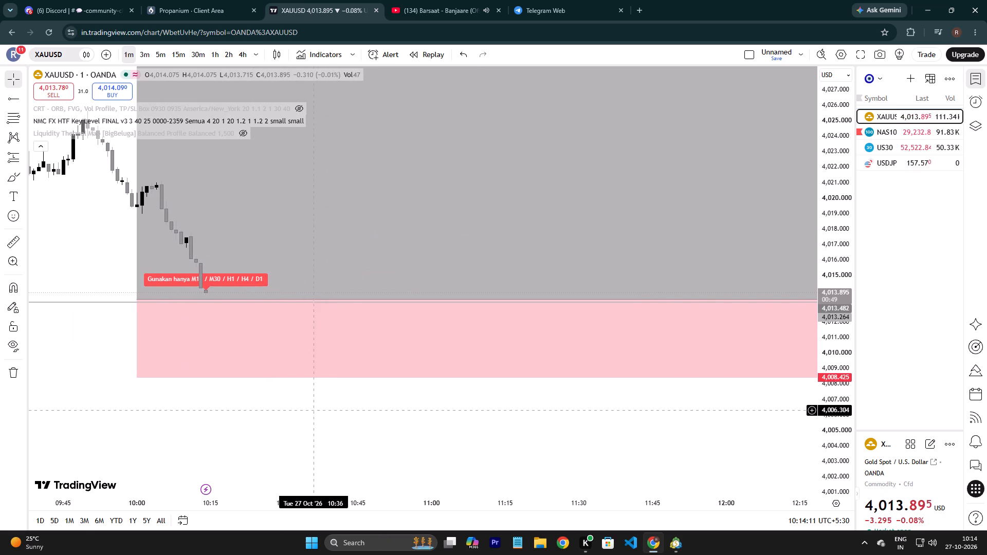
click(43, 147)
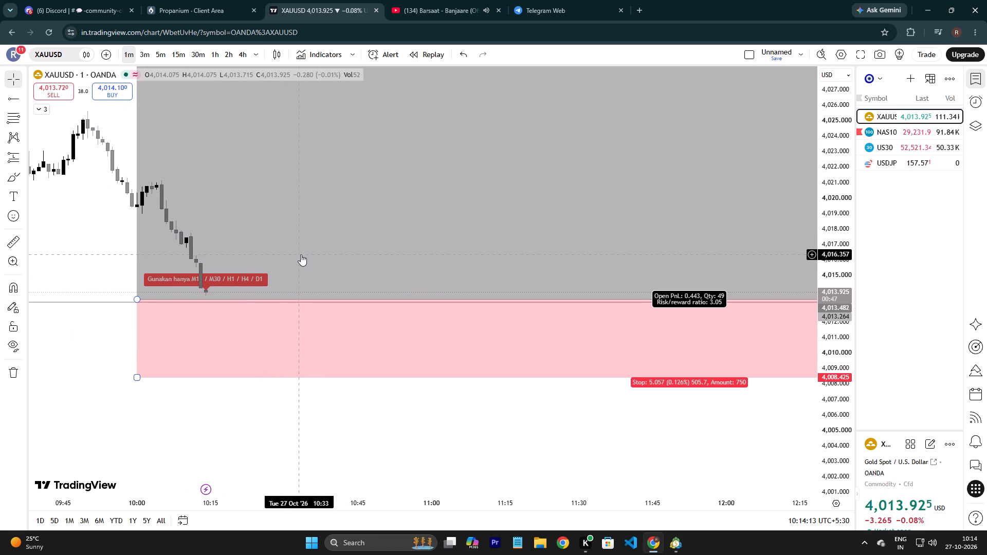
Move the long position drawing past the latest candle so it starts at about 10:25, with entry near 4,013.316.
drag(301, 254, 319, 254)
drag(321, 254, 333, 254)
drag(404, 250, 424, 250)
drag(320, 239, 389, 240)
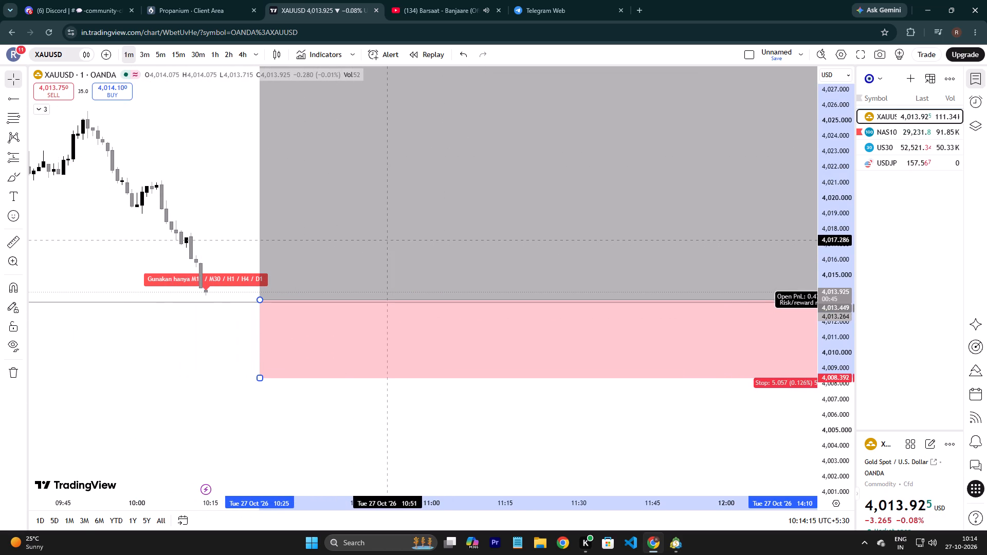
drag(389, 240, 391, 242)
Examine the earlier 1-minute XAUUSD price action, back to about 07:00, against the long position's entry and stop levels.
drag(150, 366, 334, 357)
scroll(362, 354, down, 4)
drag(459, 372, 344, 373)
drag(838, 349, 838, 344)
drag(837, 329, 837, 300)
drag(816, 202, 808, 114)
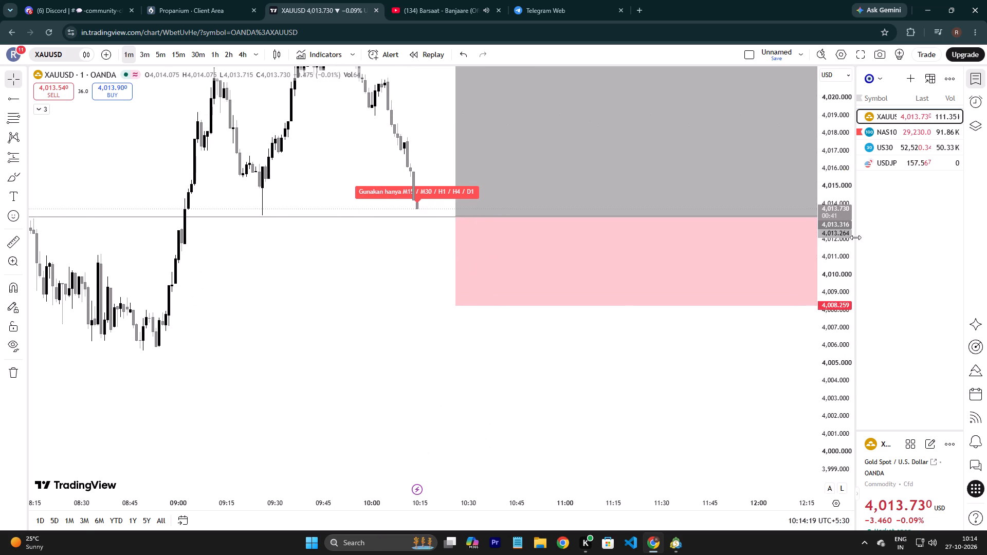
drag(847, 239, 806, 98)
drag(345, 320, 301, 368)
scroll(313, 358, down, 1)
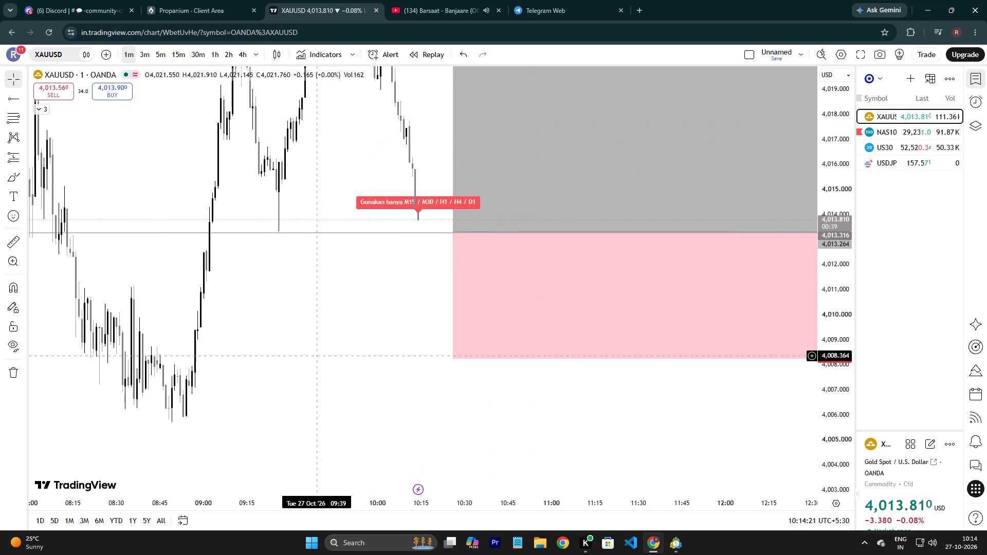
scroll(317, 356, down, 1)
drag(348, 340, 421, 367)
drag(437, 368, 559, 371)
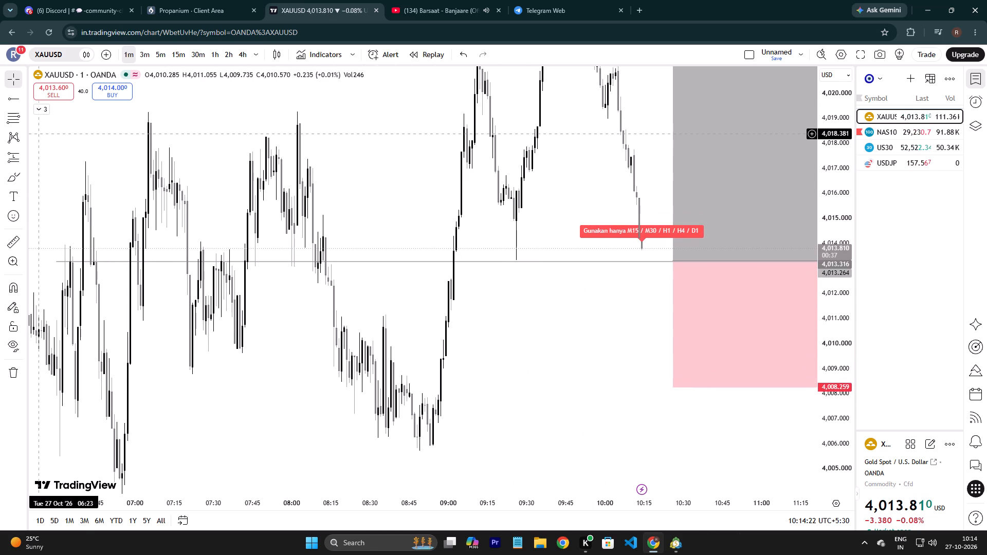
Examine the latest 1-minute candles and the 09:25 swing low near the long position's entry level.
scroll(583, 330, up, 6)
click(495, 335)
drag(483, 332, 471, 331)
drag(430, 331, 424, 329)
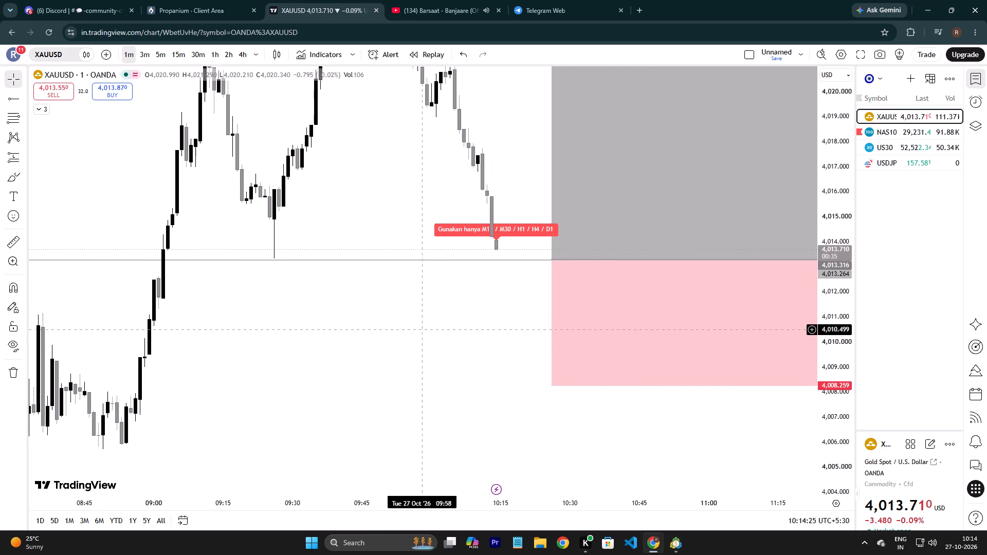
drag(424, 329, 379, 362)
drag(847, 299, 844, 285)
drag(838, 262, 818, 141)
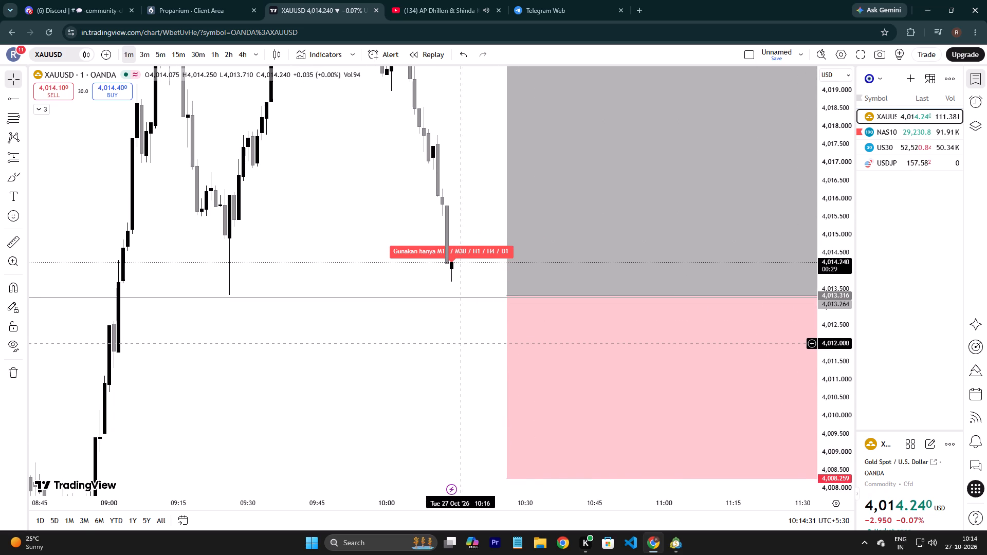
click(477, 323)
drag(475, 324, 448, 326)
click(448, 326)
drag(447, 326, 442, 329)
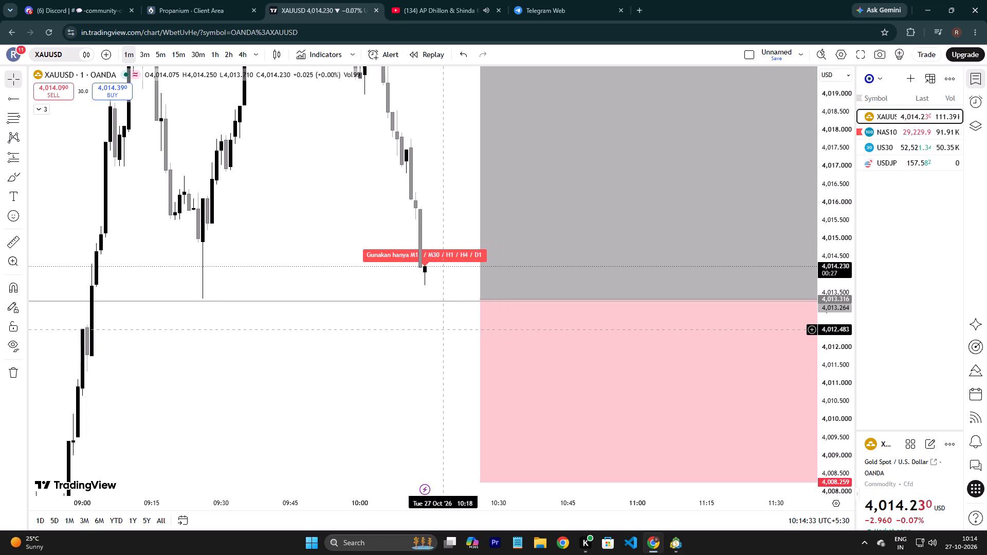
drag(442, 329, 441, 331)
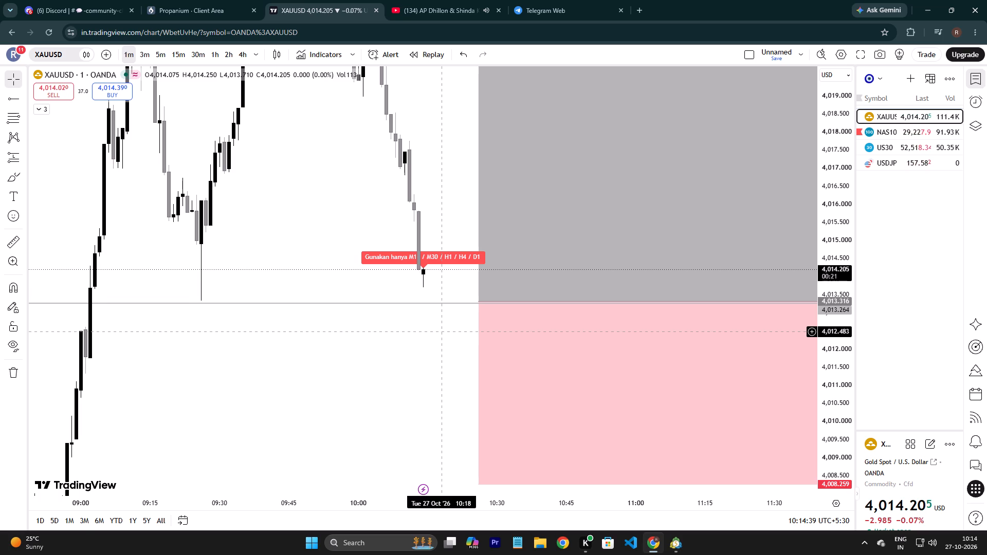
click(352, 353)
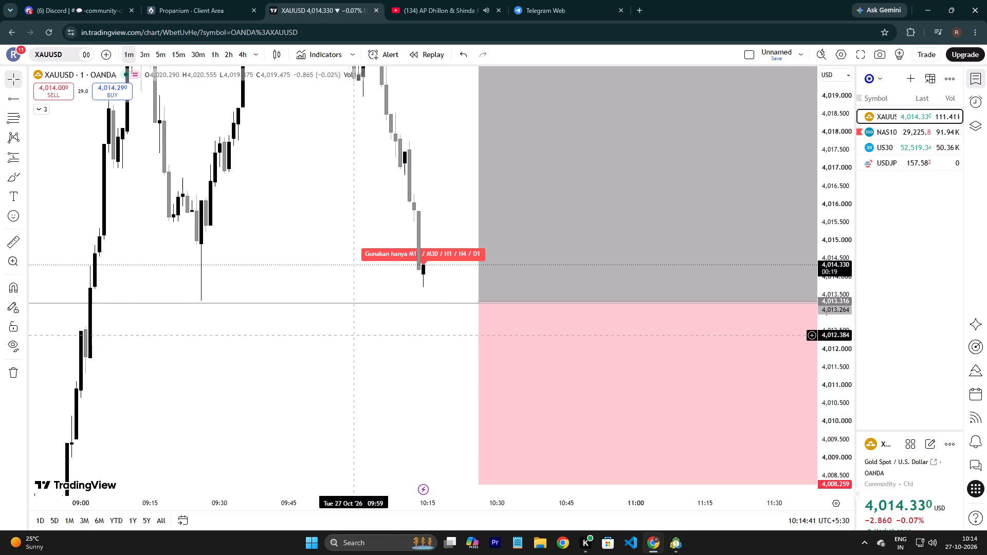
scroll(351, 332, up, 2)
scroll(382, 268, down, 3)
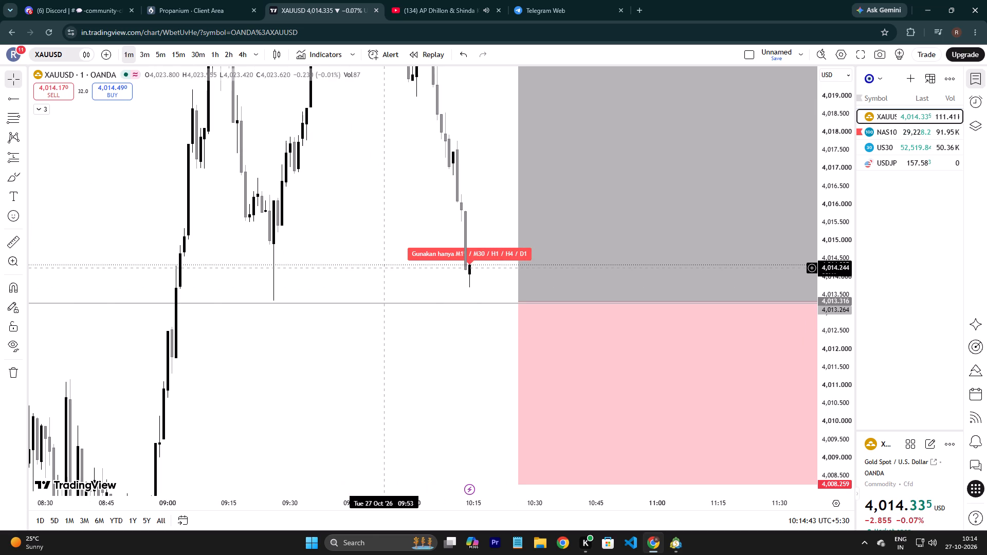
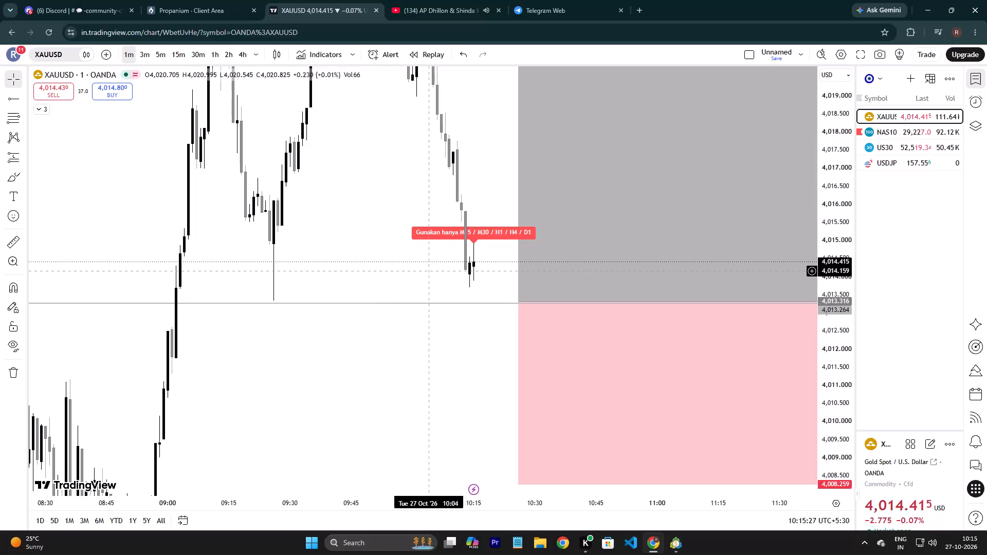
Lower the long position's target level to about 4,023.698, for a risk/reward ratio of about 2.05.
drag(837, 141, 779, 434)
scroll(595, 446, down, 7)
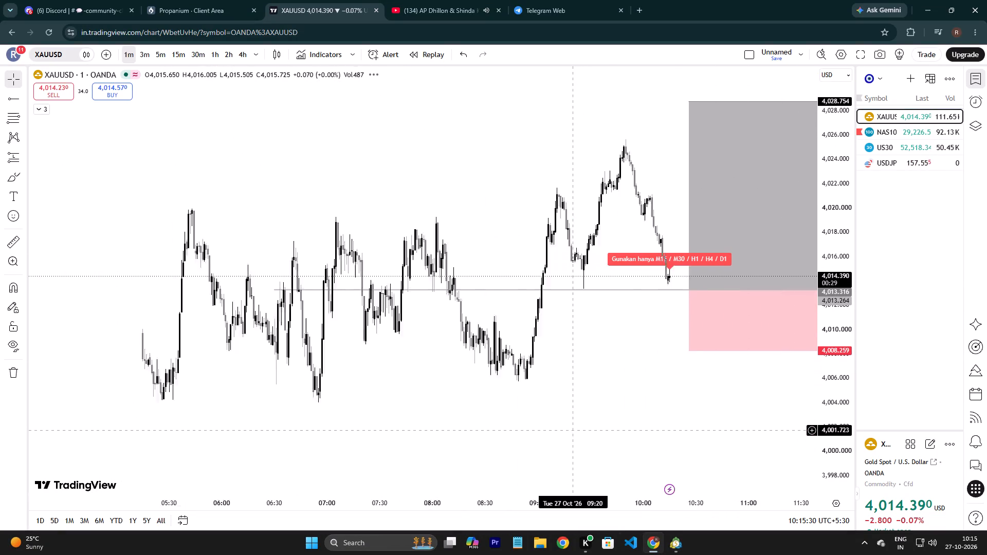
scroll(572, 430, down, 5)
drag(670, 394, 257, 446)
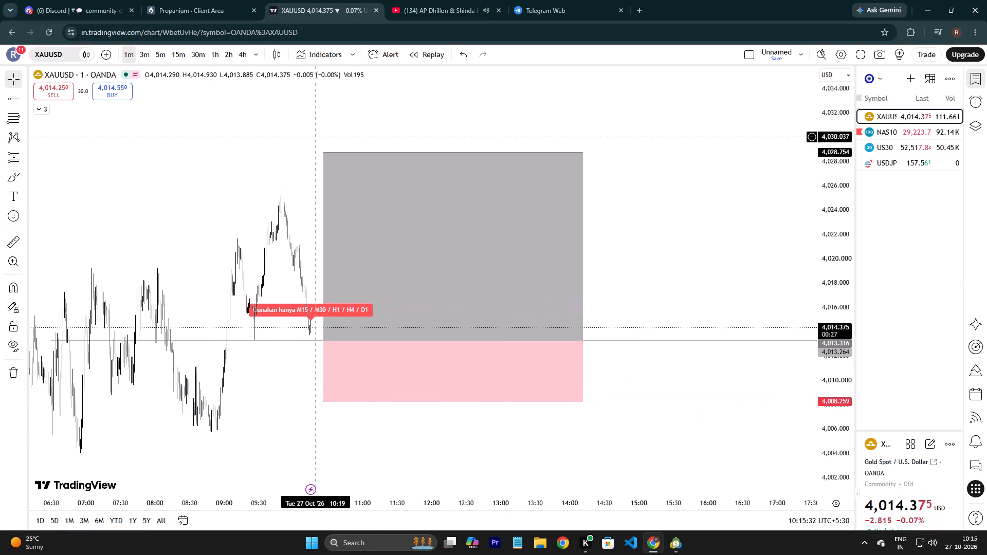
drag(323, 153, 323, 201)
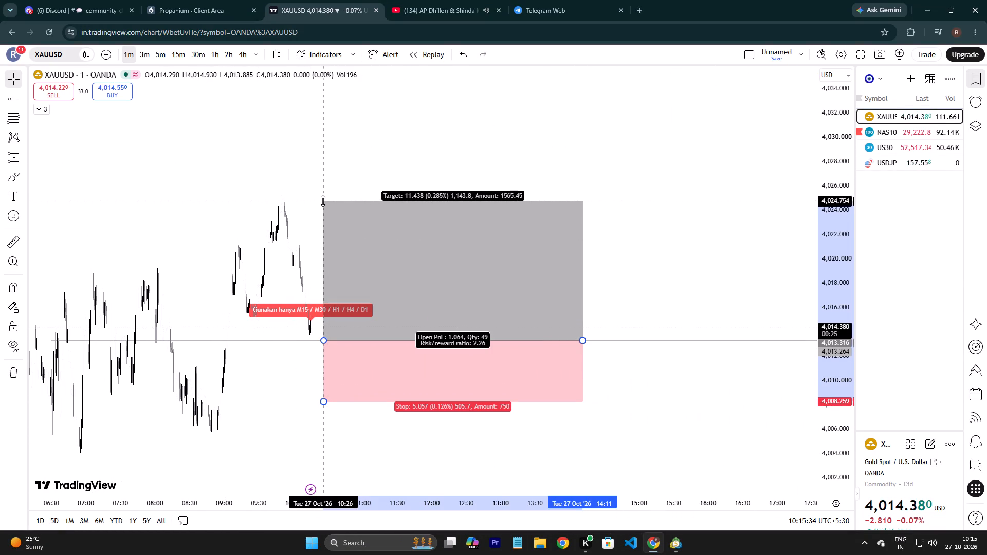
drag(323, 201, 322, 214)
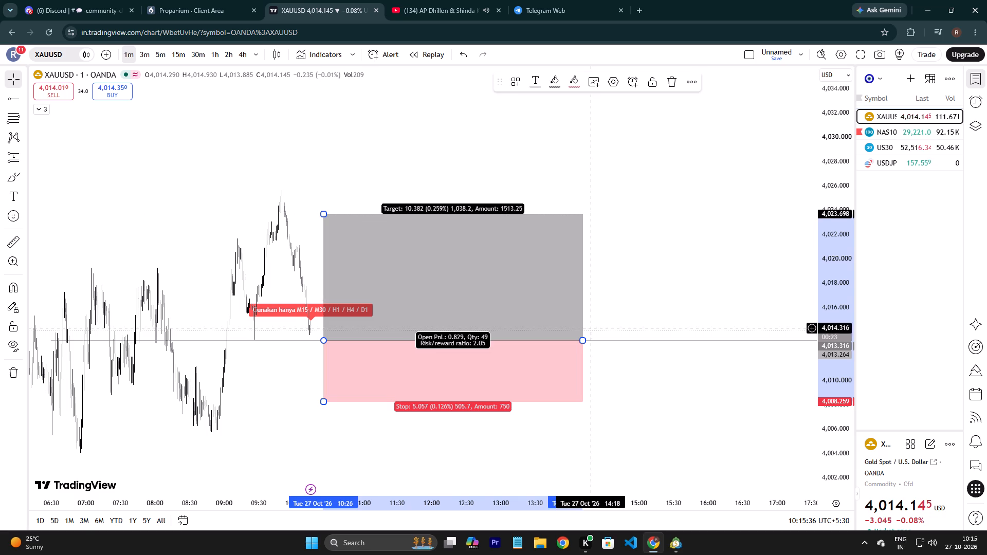
Shorten the long position drawing so that it ends at about 12:42.
drag(584, 340, 480, 350)
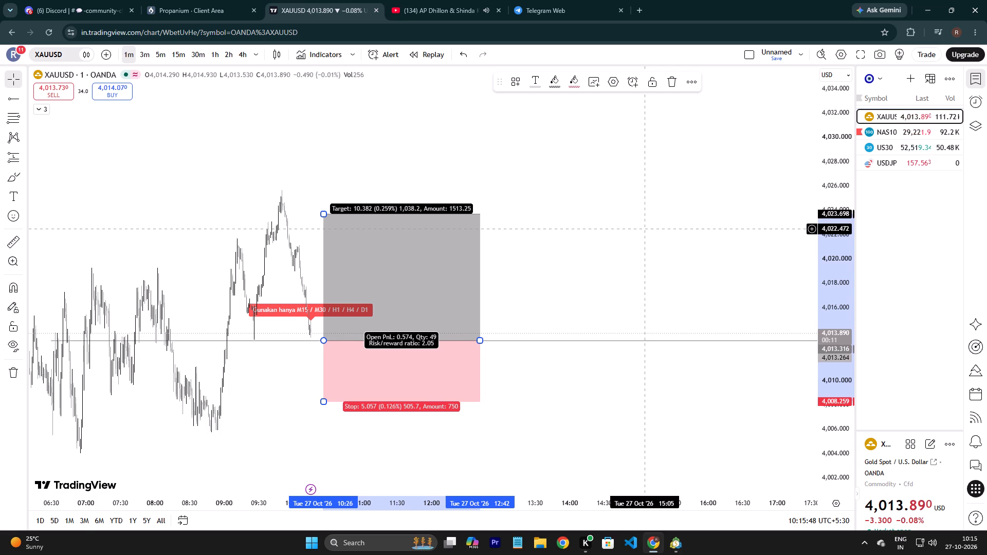
click(645, 241)
Move the long position drawing back to the latest candles so it starts at about 10:13, with entry near 4,013.295.
drag(573, 400, 722, 380)
scroll(698, 380, up, 7)
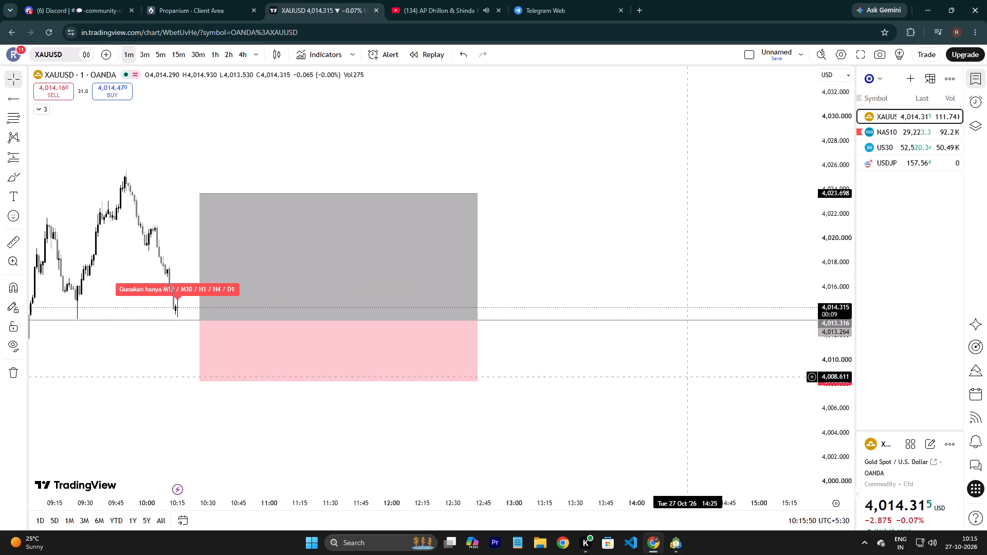
scroll(688, 377, up, 2)
drag(576, 392, 690, 395)
drag(832, 378, 834, 368)
drag(837, 361, 799, 151)
drag(793, 126, 789, 107)
click(785, 99)
drag(653, 189, 775, 171)
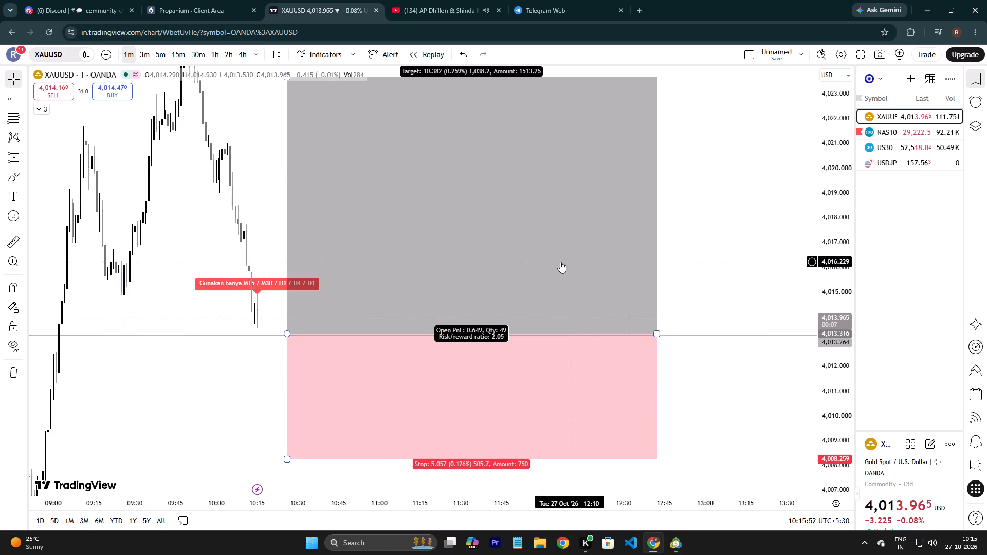
click(550, 263)
drag(546, 263, 514, 264)
click(709, 235)
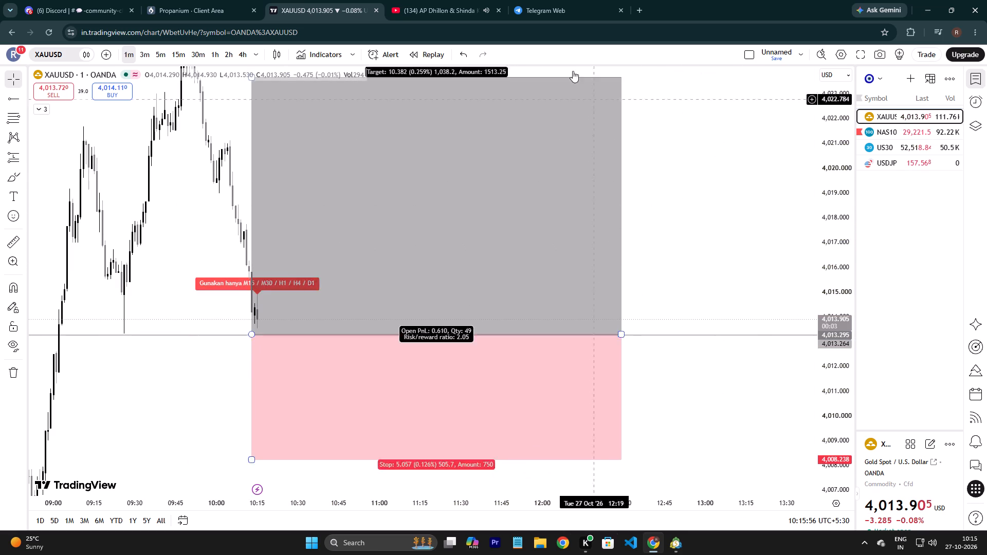
Switch to YouTube and play the suggested video "295 (MUSIC VIDEO) SIDHU MOOSE WALA".
click(460, 0)
click(733, 171)
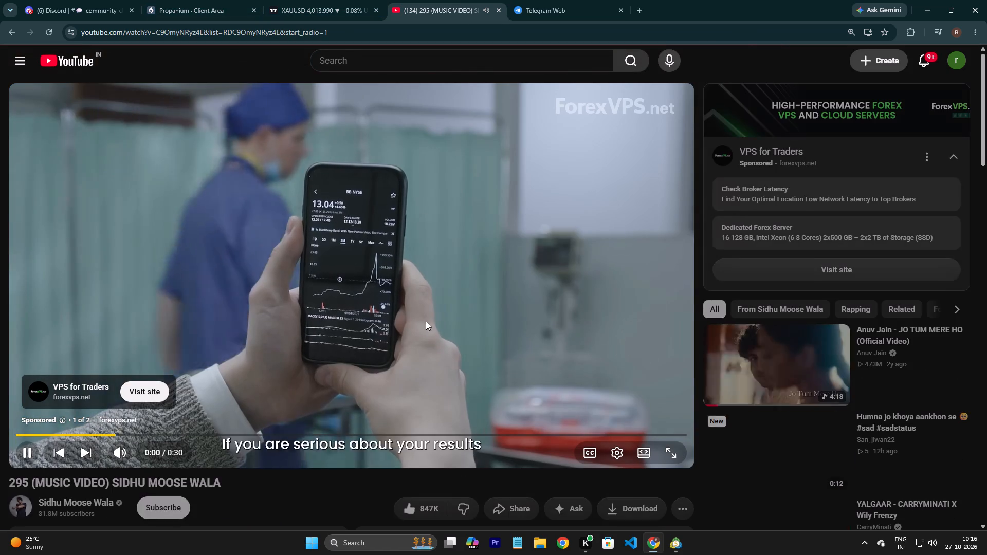
scroll(467, 393, down, 5)
scroll(555, 367, up, 7)
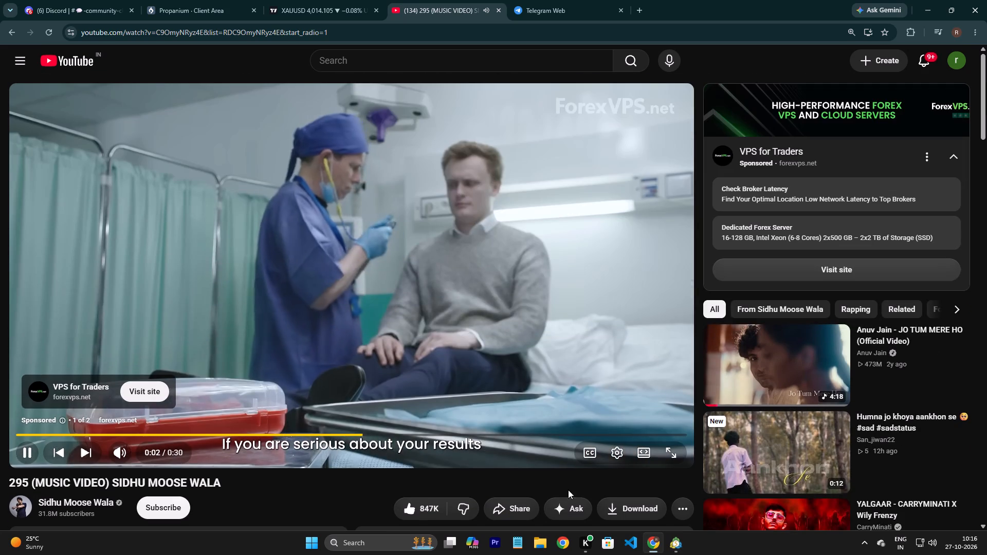
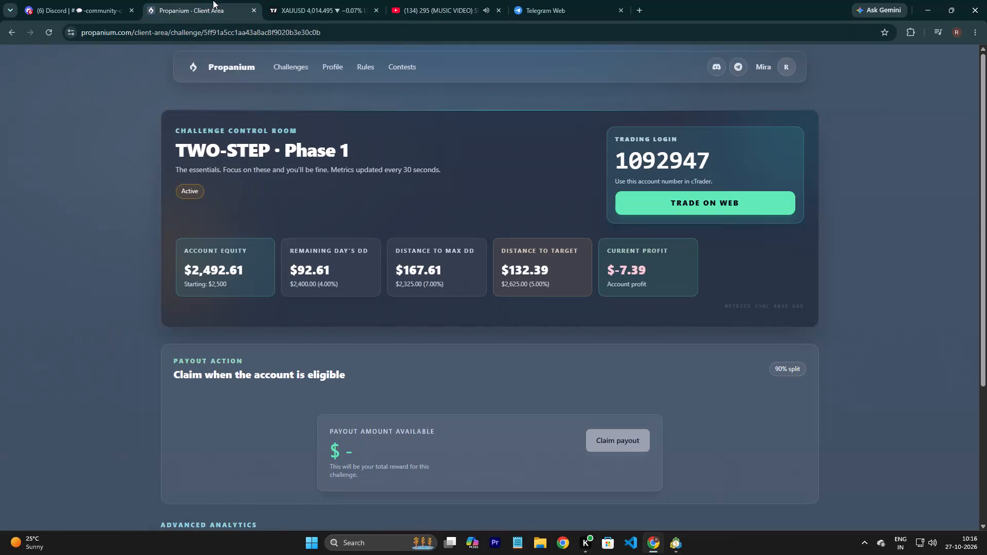
Switch to TradingView and load the NAS100 symbol from the watchlist on the 1-minute chart.
click(301, 0)
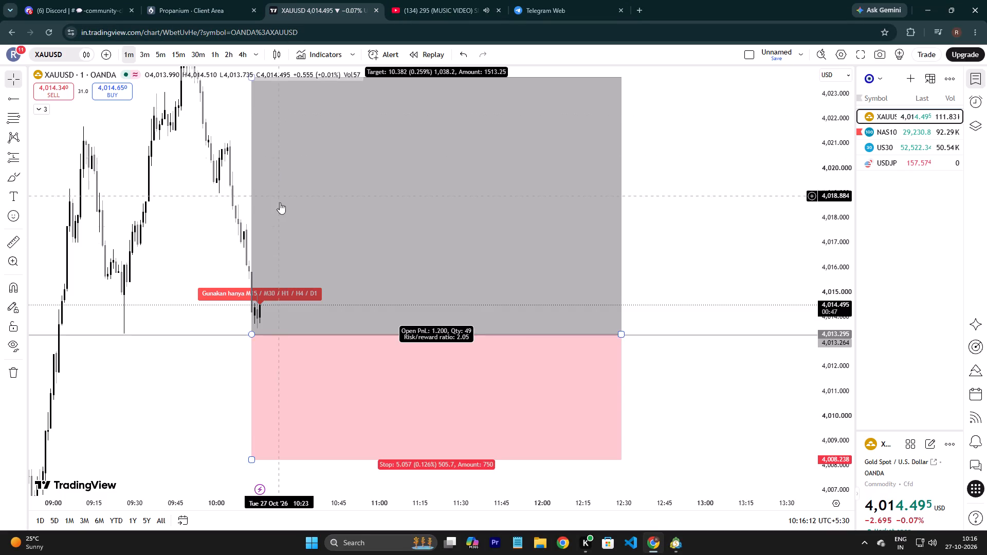
double_click(908, 132)
drag(550, 353, 557, 338)
click(581, 291)
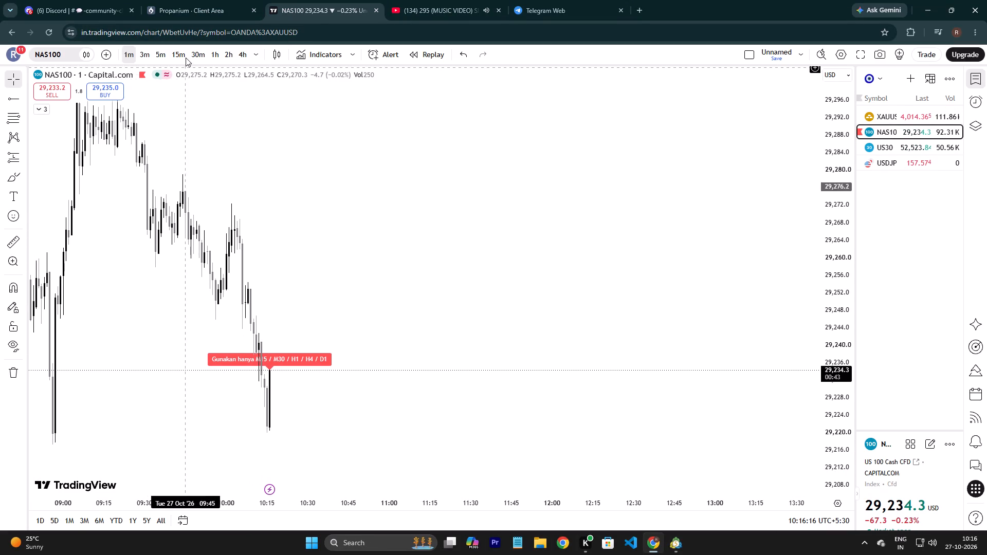
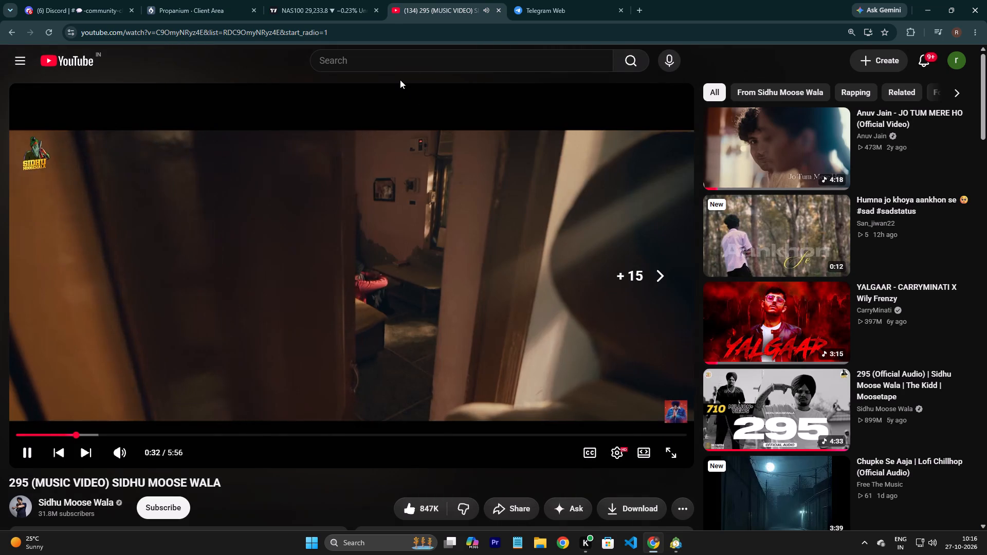
Skip forward through the 295 music video to about 1:16.
key(Right)
key(Right)
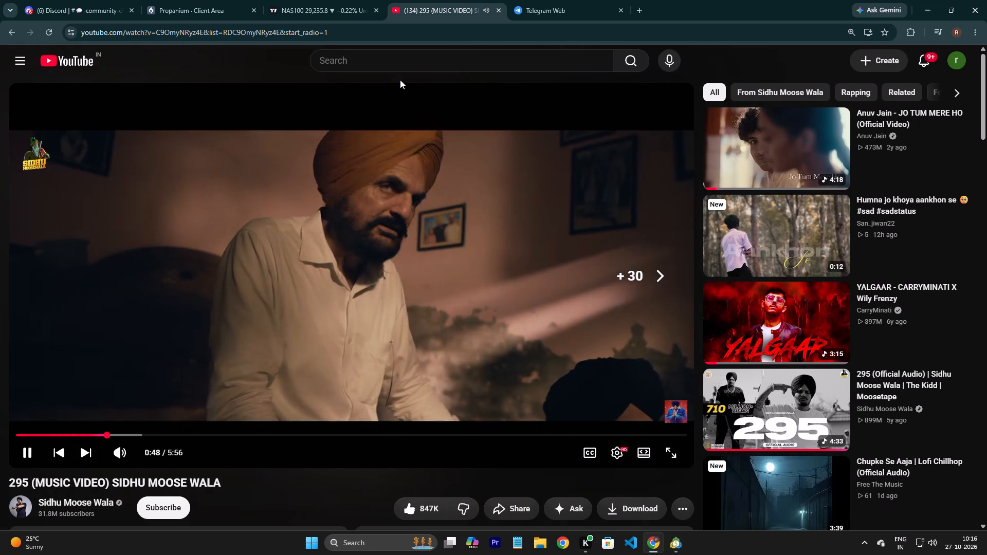
key(Right)
key(Right)
key(Right)
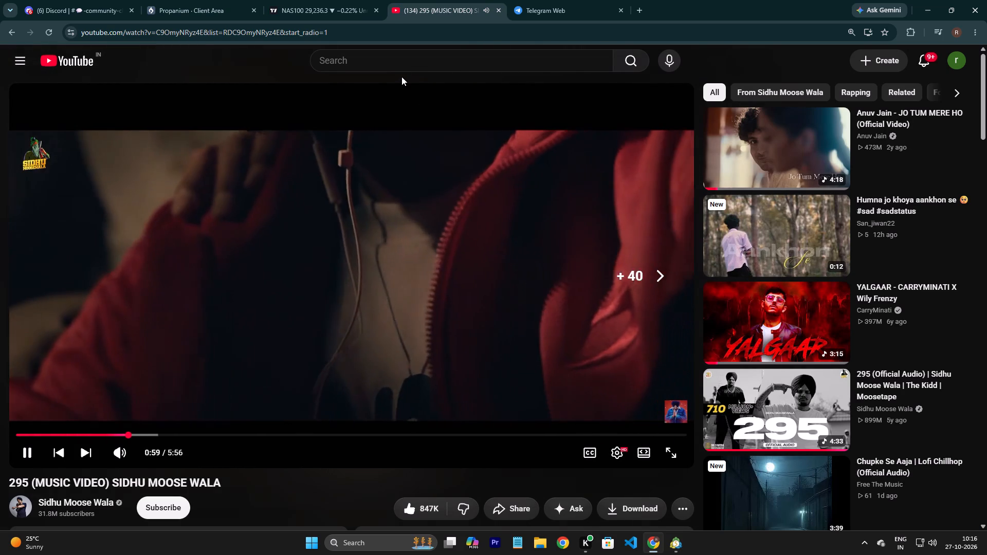
key(Right)
key(Right)
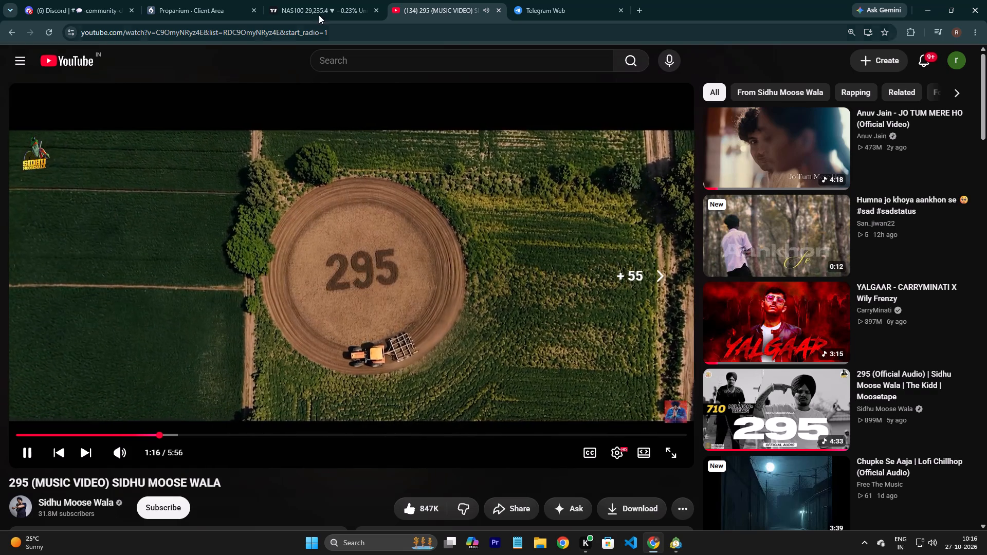
Switch to TradingView and examine recent NAS100 price action and the marked resistance, support and fair value gap levels on the 15-minute chart.
click(320, 0)
drag(464, 212, 692, 163)
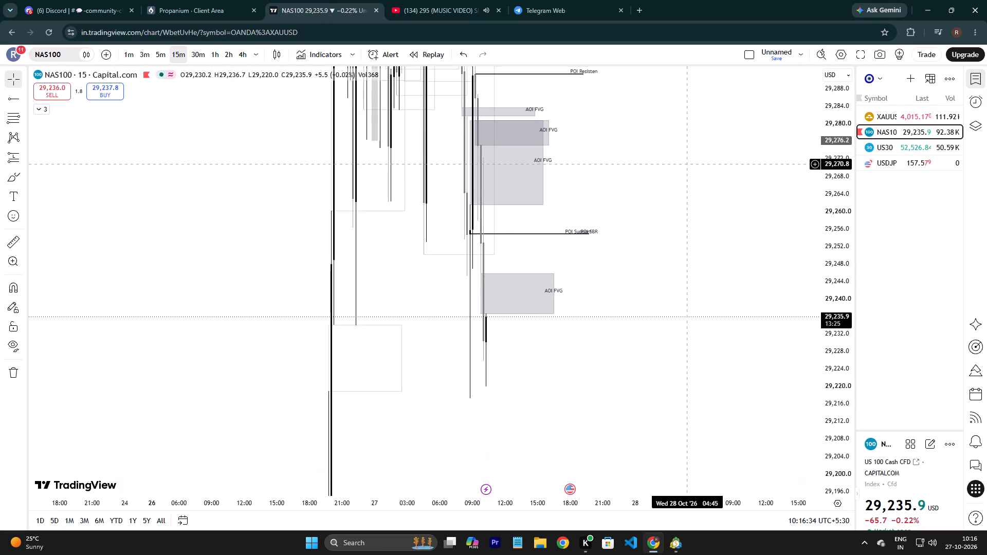
drag(692, 163, 692, 163)
scroll(693, 174, up, 9)
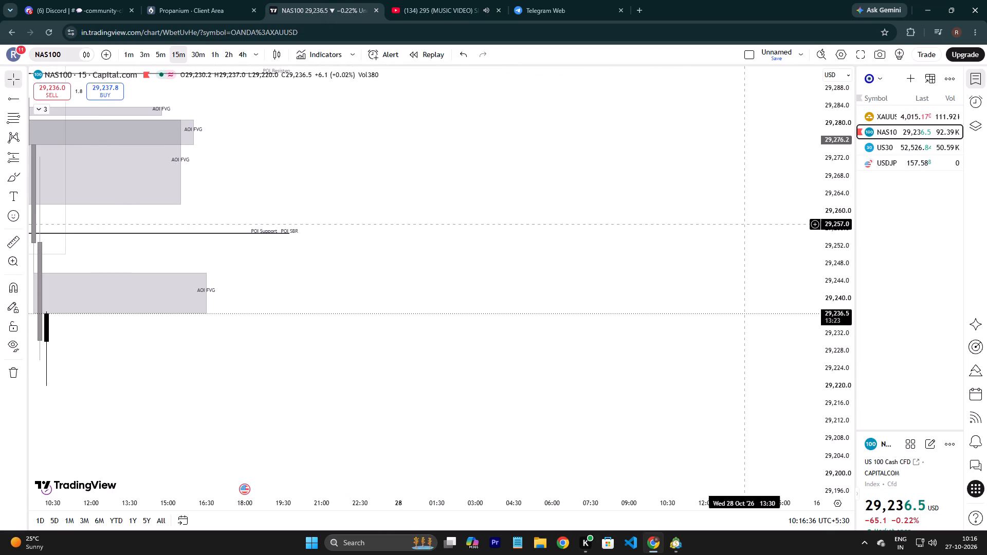
drag(838, 197, 839, 207)
drag(837, 231, 809, 350)
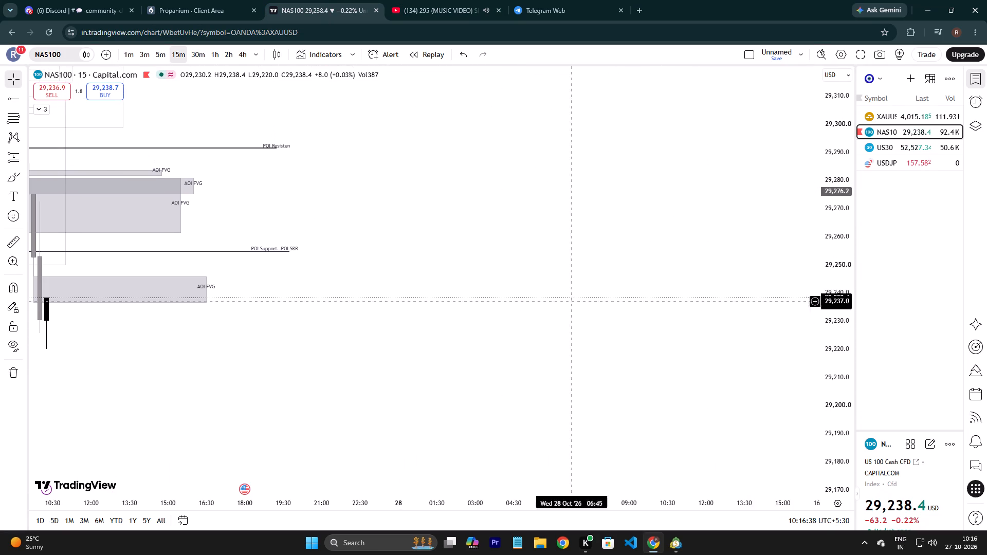
drag(287, 149, 310, 156)
drag(313, 157, 356, 160)
drag(588, 168, 662, 188)
drag(363, 192, 581, 216)
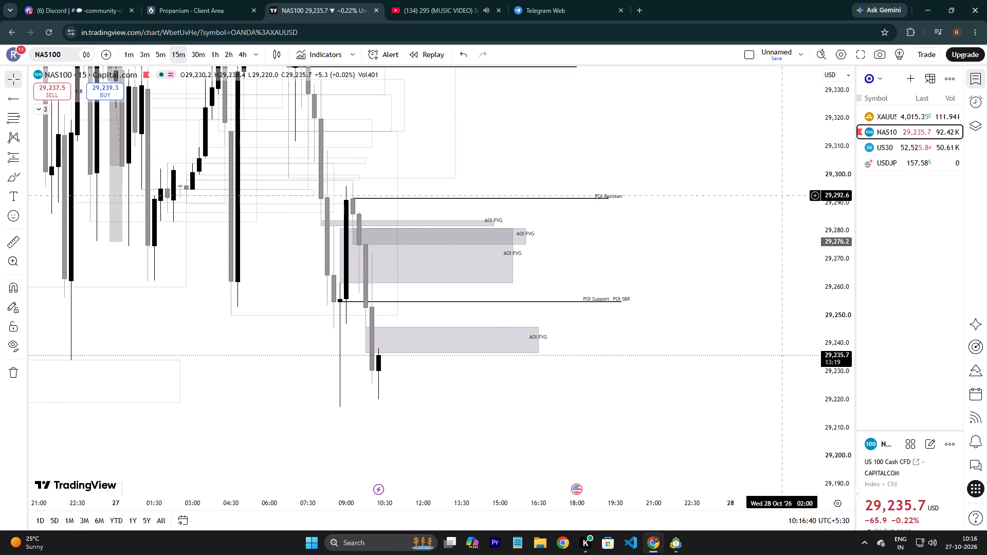
drag(833, 172, 803, 426)
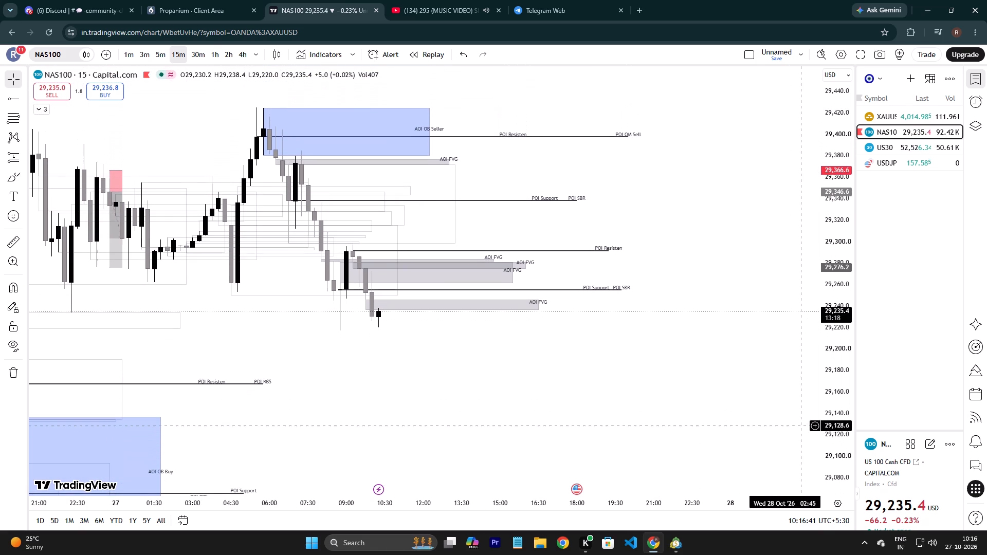
drag(803, 426, 801, 434)
scroll(436, 280, down, 2)
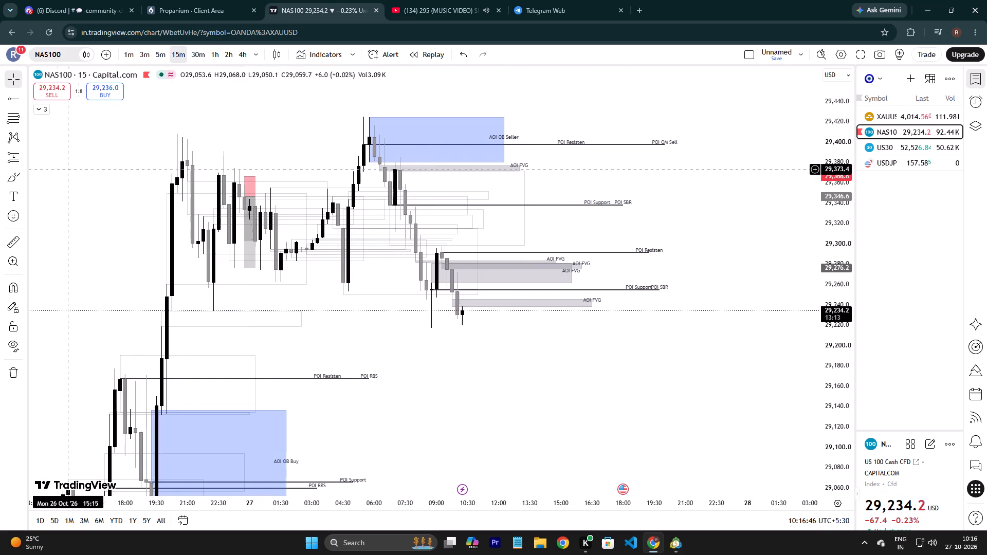
Examine the NAS100 structure from the current price down to the lower support levels and buy order blocks.
click(681, 172)
drag(672, 172, 624, 175)
drag(547, 181, 403, 196)
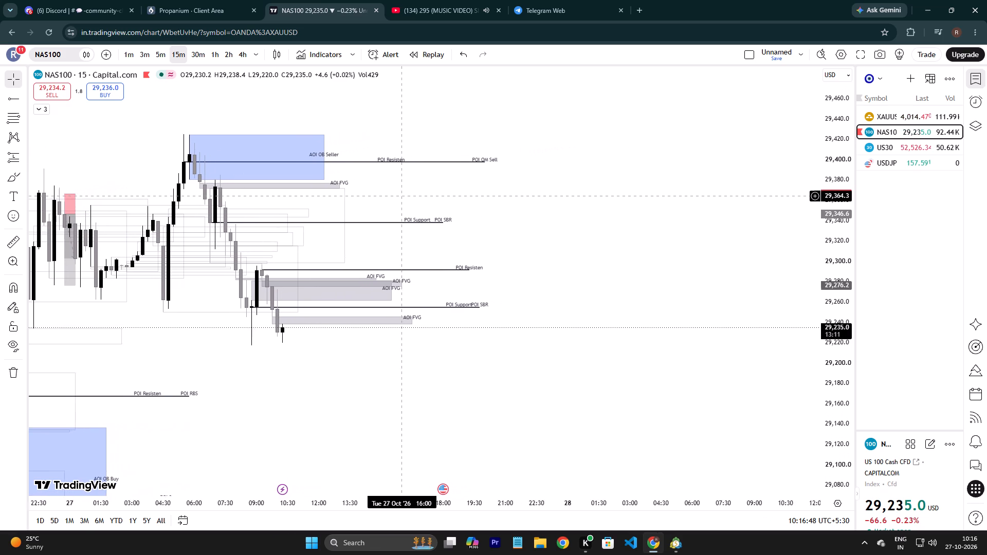
drag(403, 196, 309, 191)
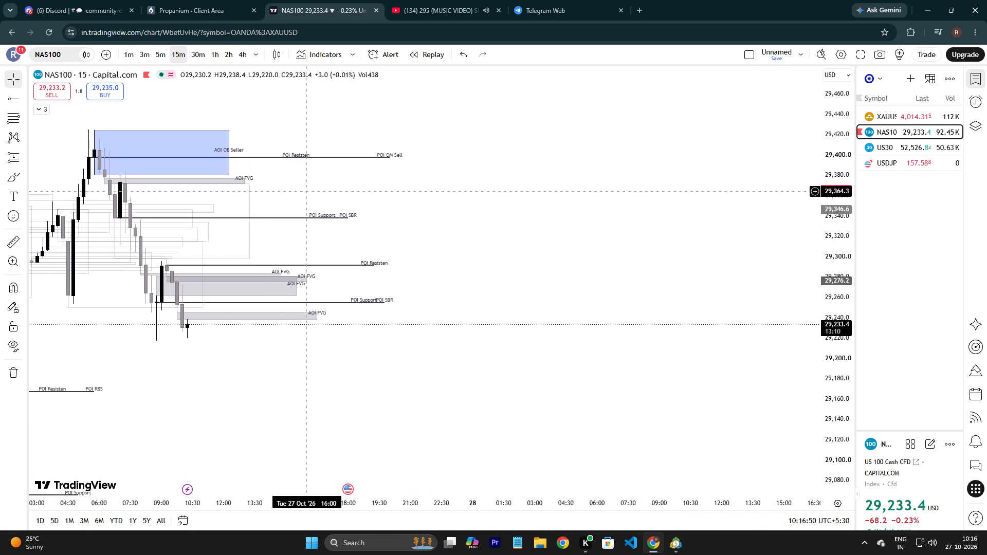
drag(424, 220, 449, 208)
drag(458, 204, 478, 196)
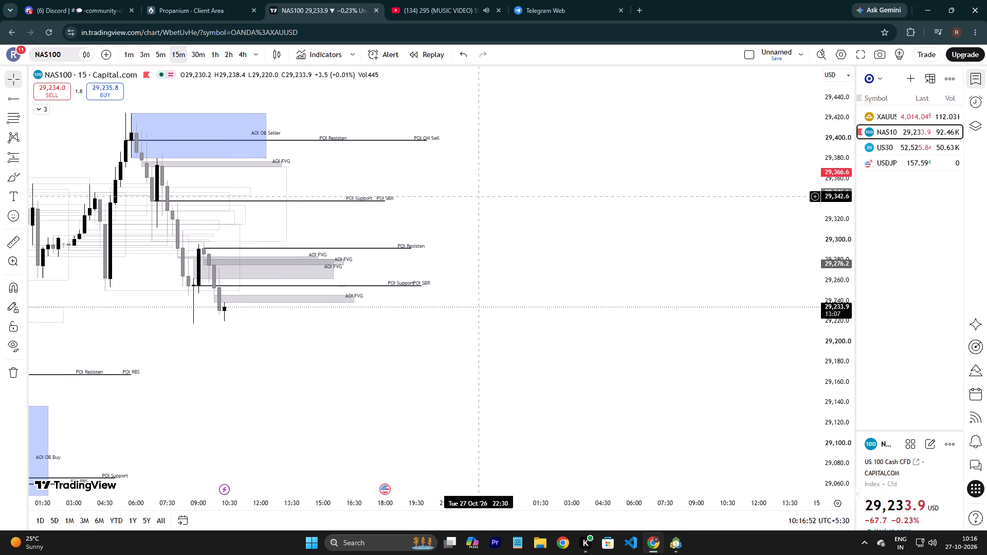
drag(478, 196, 507, 181)
click(458, 219)
drag(488, 181, 495, 171)
click(495, 171)
click(397, 228)
drag(414, 213, 440, 197)
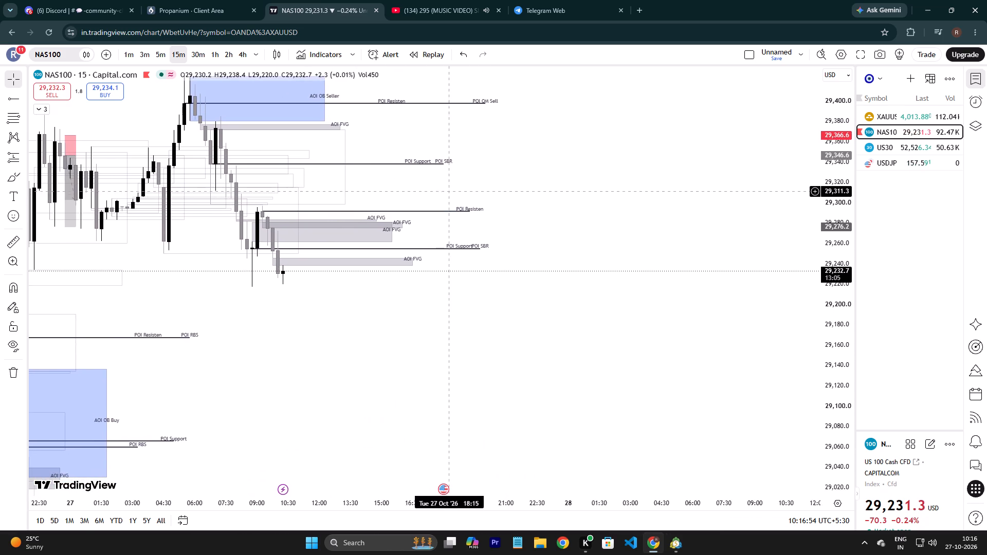
drag(454, 189, 491, 168)
click(370, 258)
drag(410, 219, 440, 199)
click(380, 263)
drag(383, 254, 406, 216)
click(394, 278)
drag(394, 276, 399, 265)
click(401, 261)
drag(405, 257, 410, 248)
drag(404, 260, 406, 245)
drag(406, 245, 409, 234)
drag(405, 255, 405, 252)
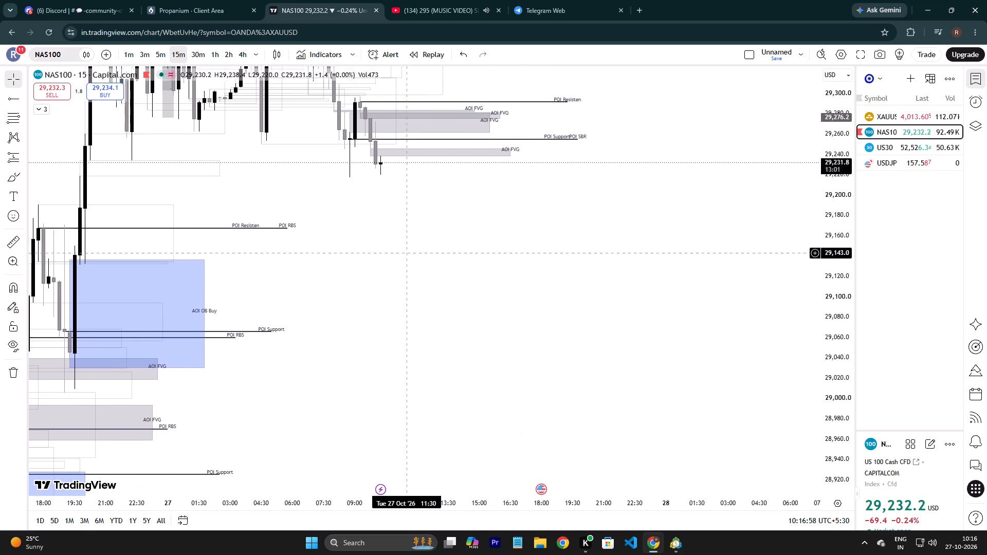
drag(405, 252, 418, 230)
drag(412, 259, 416, 233)
drag(409, 282, 410, 266)
click(411, 259)
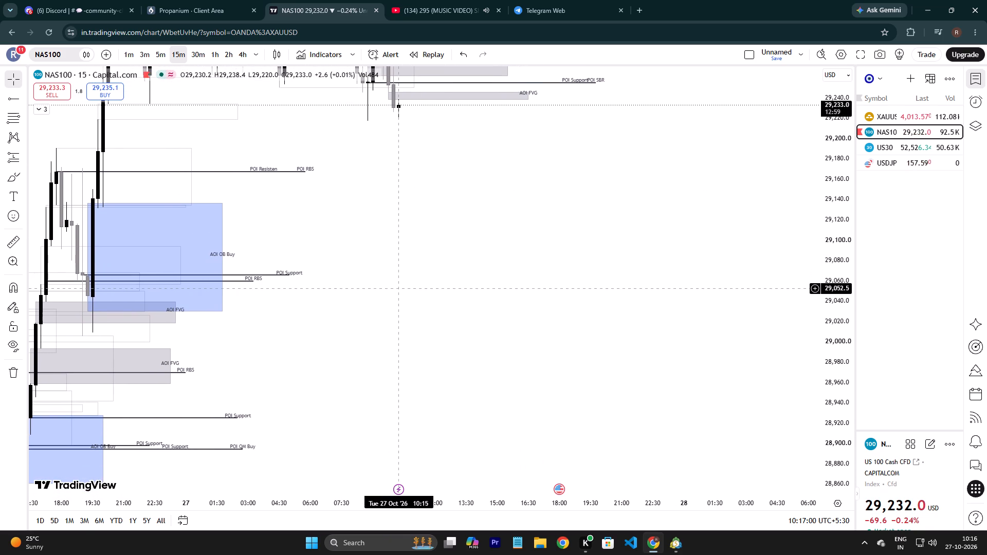
drag(400, 288, 407, 244)
drag(393, 285, 401, 251)
double_click(401, 250)
click(403, 257)
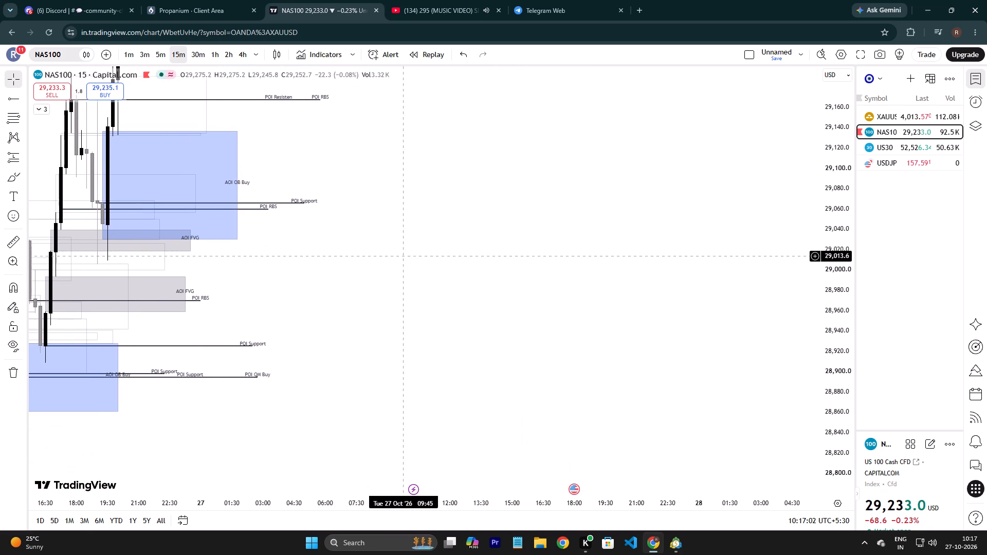
drag(406, 249, 412, 241)
drag(413, 239, 430, 223)
drag(382, 283, 511, 213)
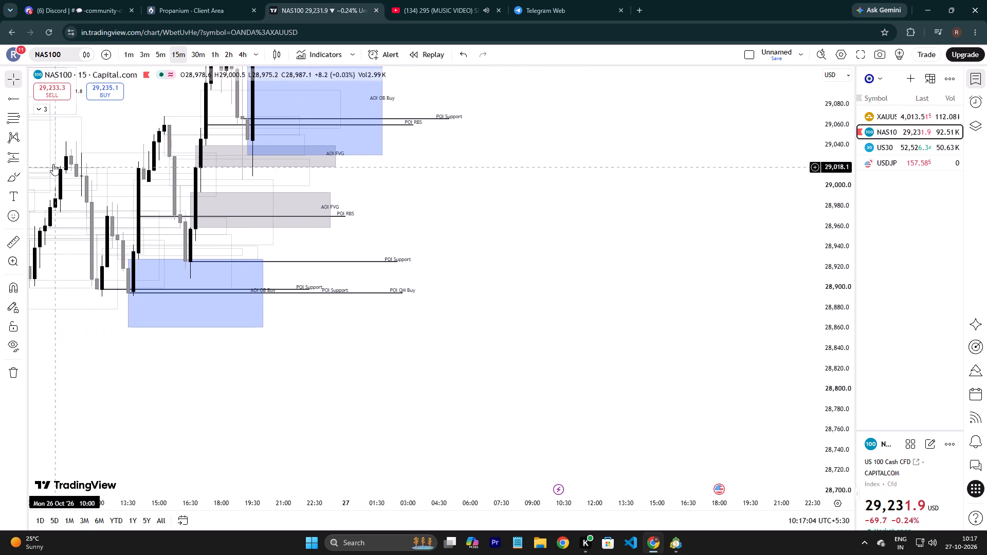
Draw two horizontal rays from the 26 Oct 12:15 candle near the lower buy order block, at about 28,898.4 and 28,893.3.
click(9, 98)
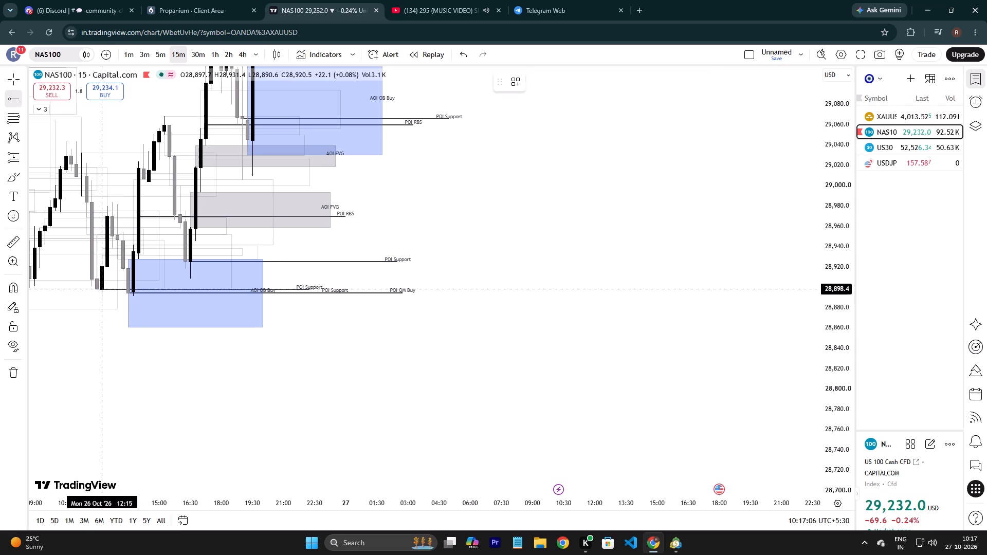
double_click(104, 289)
double_click(17, 101)
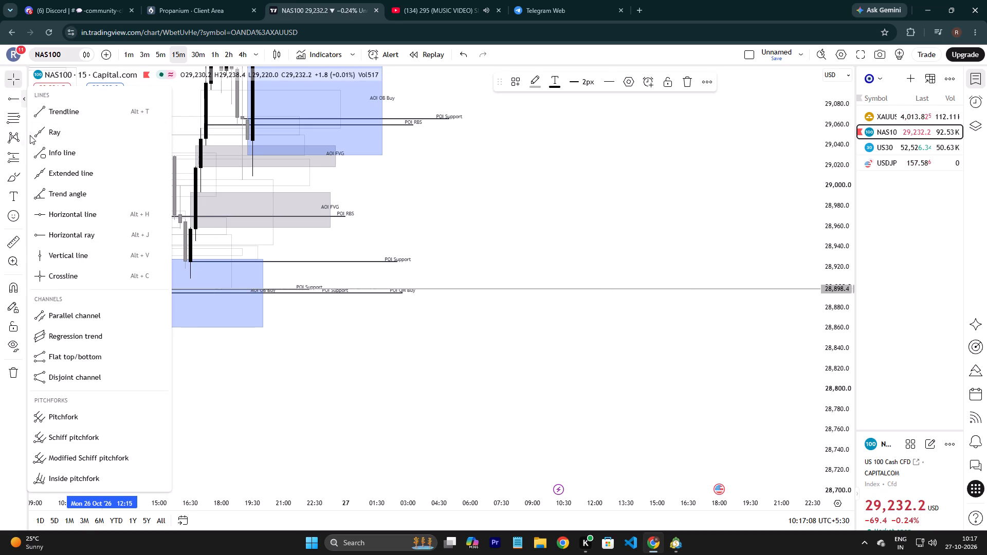
click(3, 101)
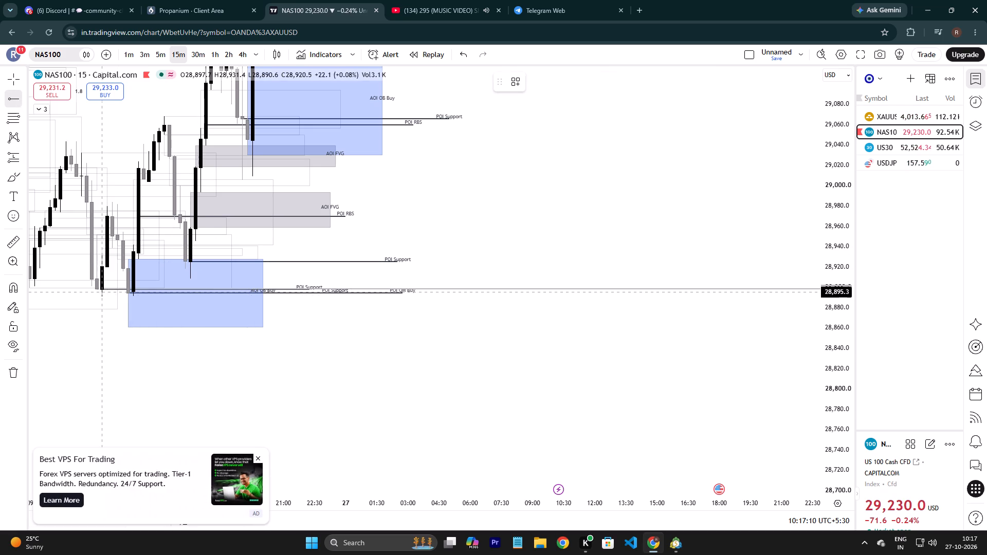
double_click(104, 294)
click(257, 459)
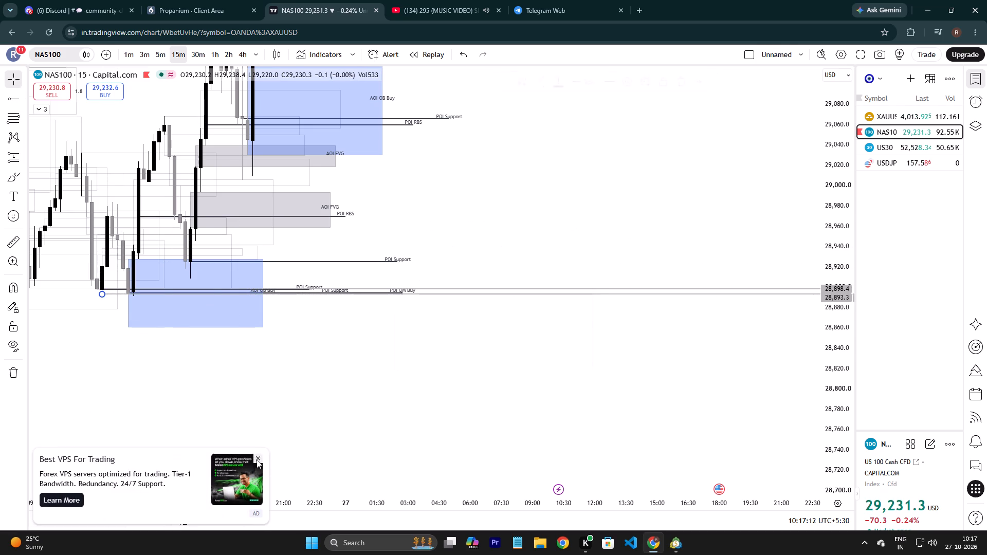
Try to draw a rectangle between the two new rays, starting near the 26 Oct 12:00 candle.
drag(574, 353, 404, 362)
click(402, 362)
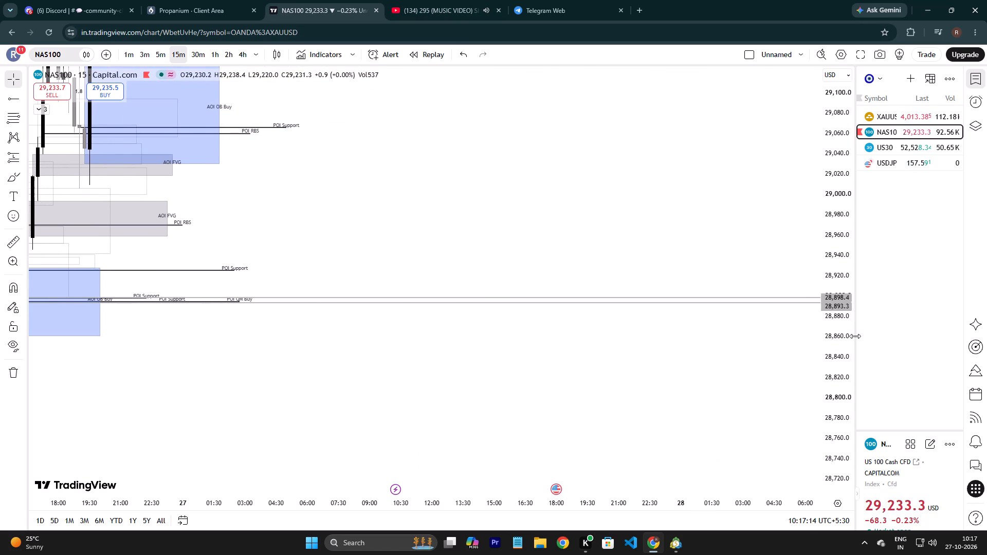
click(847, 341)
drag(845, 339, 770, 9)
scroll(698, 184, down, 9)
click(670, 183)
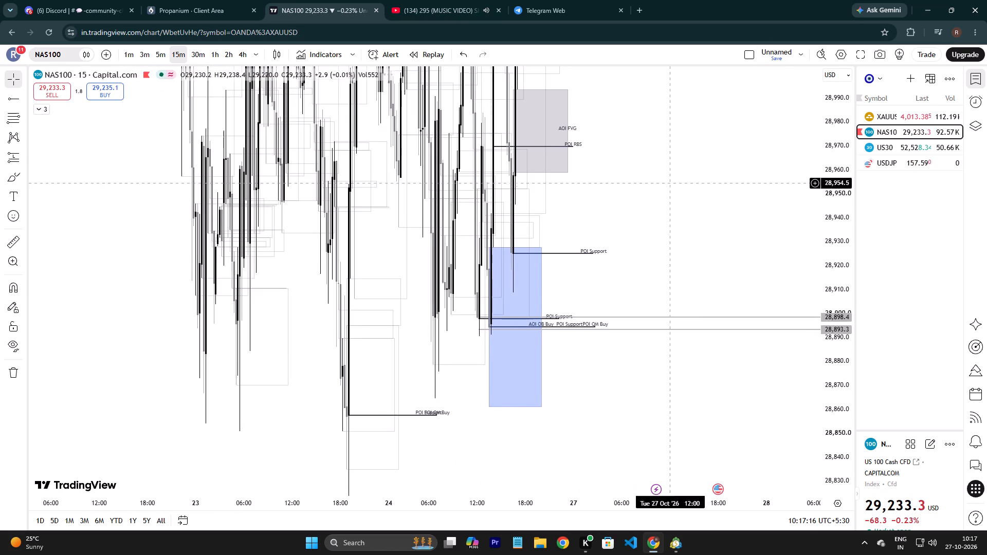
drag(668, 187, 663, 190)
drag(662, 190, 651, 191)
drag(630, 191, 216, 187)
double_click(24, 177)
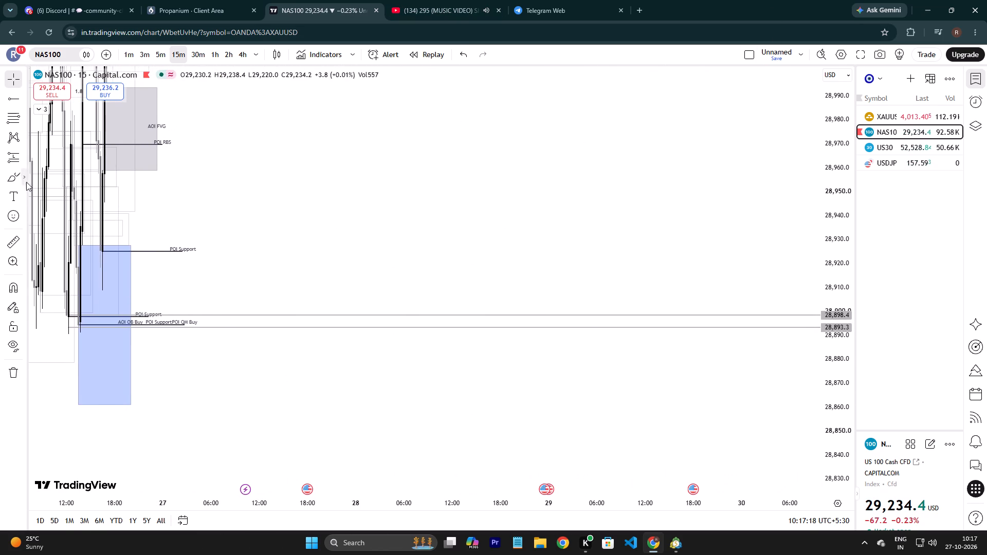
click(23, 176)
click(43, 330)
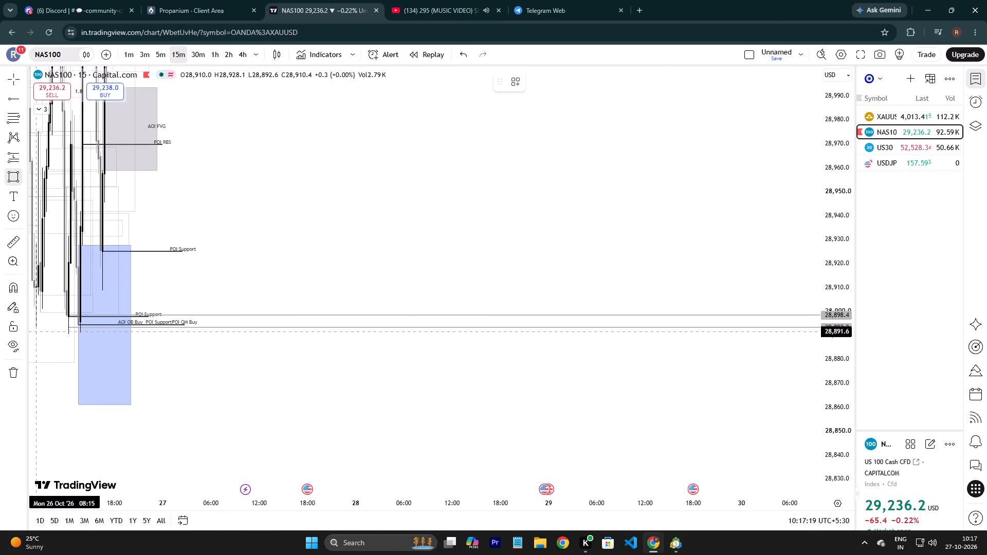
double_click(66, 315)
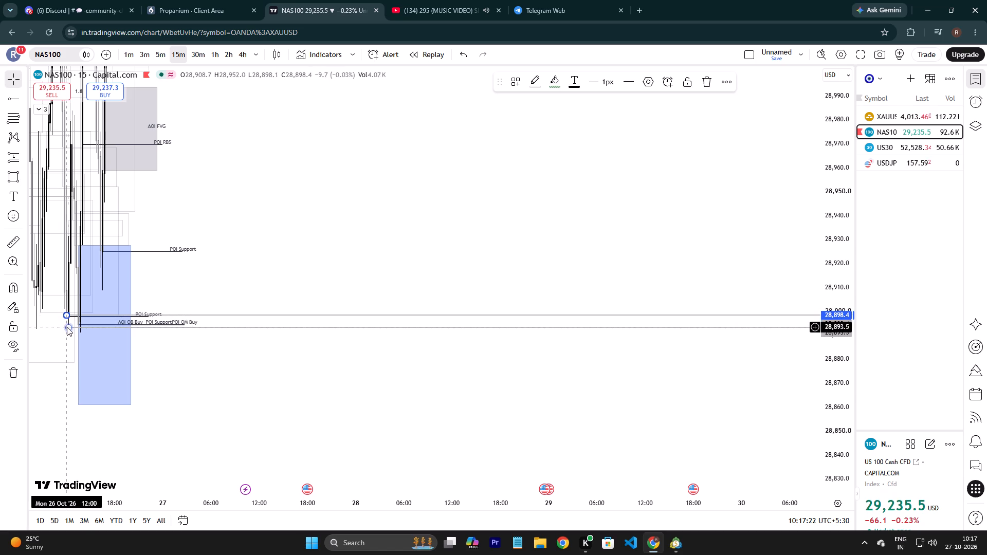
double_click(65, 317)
Move the lower horizontal ray to about 28,893.9.
click(65, 325)
drag(67, 324, 69, 317)
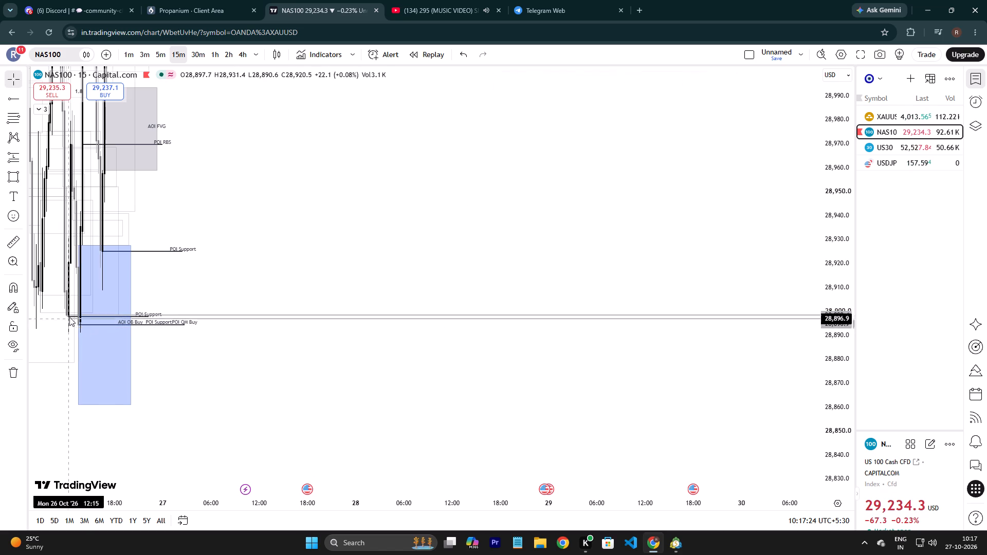
drag(69, 317, 63, 326)
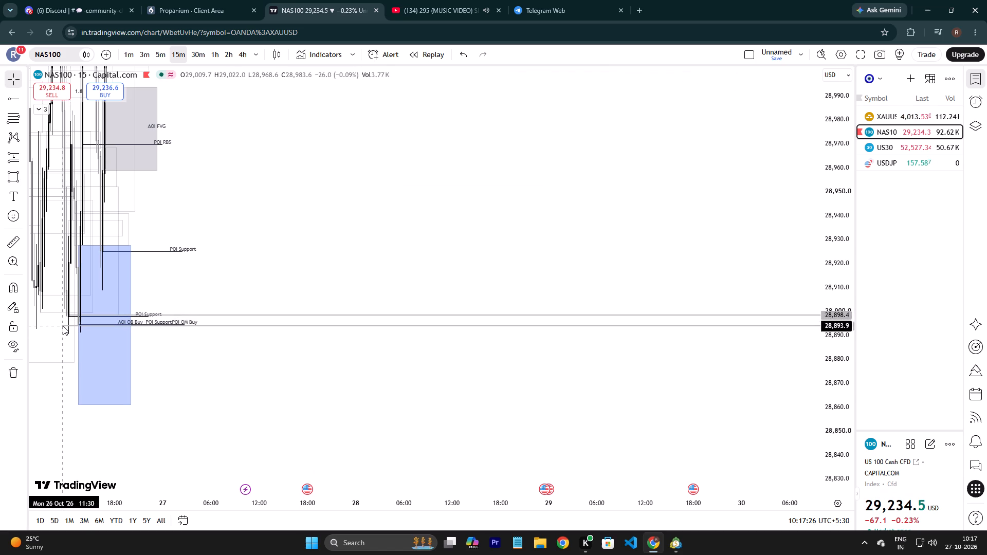
drag(63, 326, 61, 327)
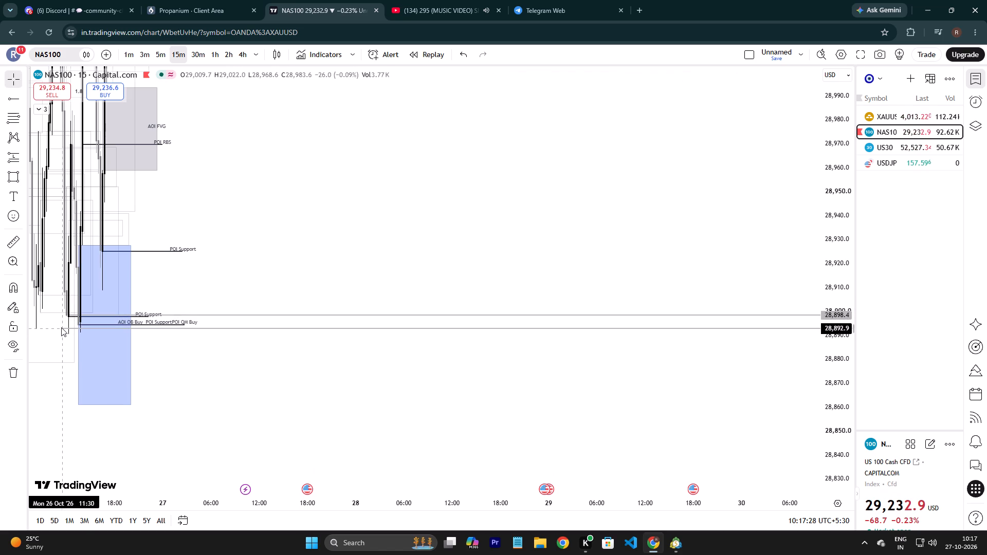
drag(61, 327, 61, 326)
double_click(141, 294)
Draw a rectangle zone from about 28,899.7 to 28,893.5, starting at 26 Oct 12:15 and extending to about 30 Oct 01:45.
double_click(11, 173)
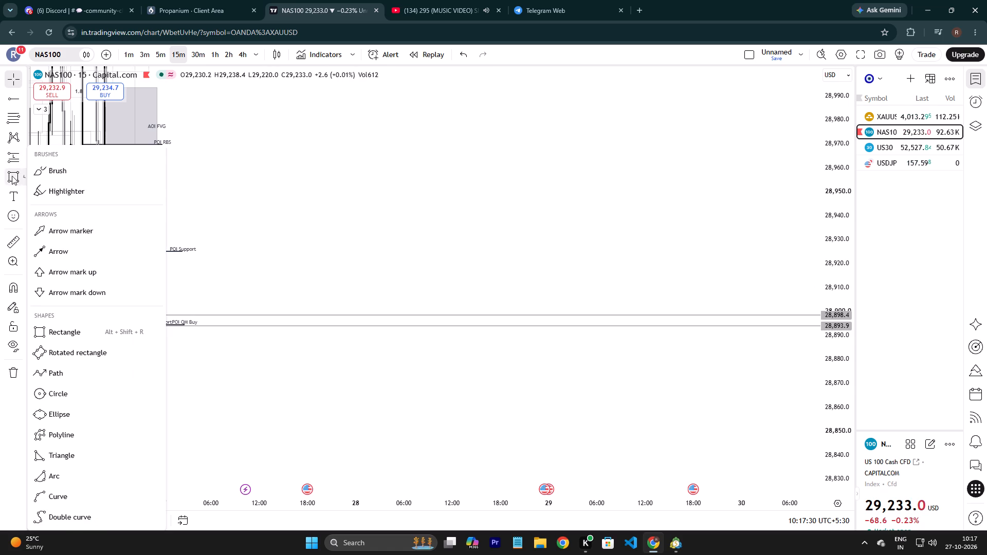
click(38, 328)
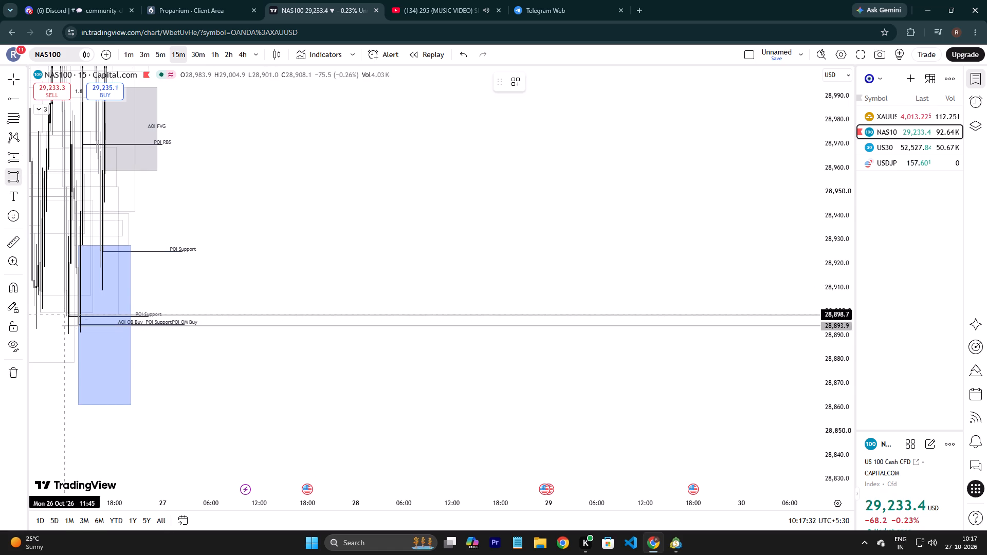
click(68, 312)
click(68, 327)
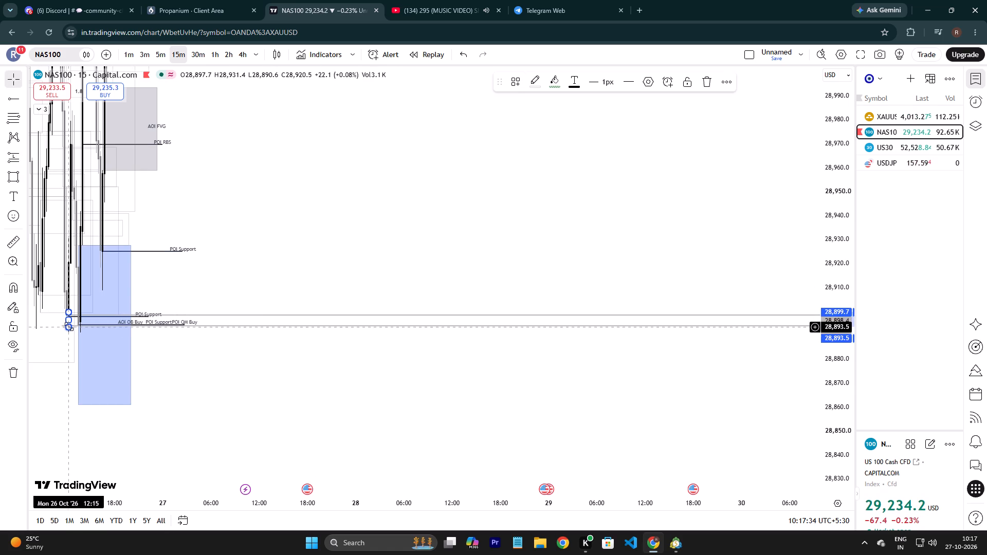
drag(72, 320, 755, 339)
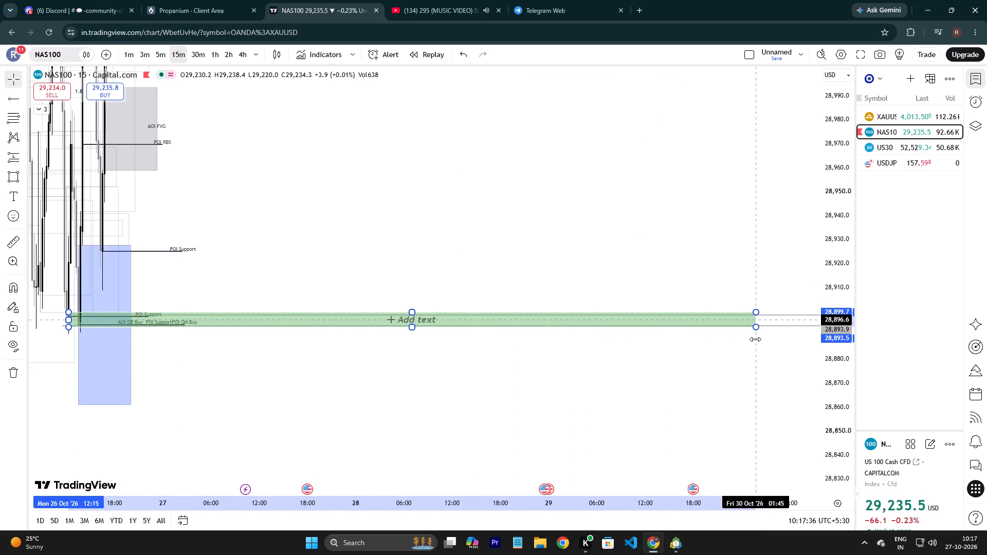
drag(755, 339, 757, 339)
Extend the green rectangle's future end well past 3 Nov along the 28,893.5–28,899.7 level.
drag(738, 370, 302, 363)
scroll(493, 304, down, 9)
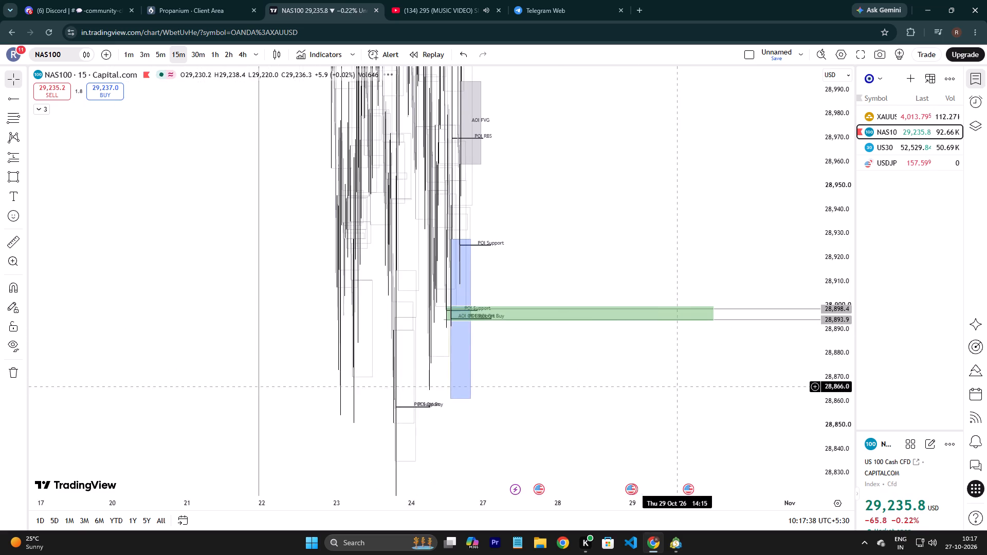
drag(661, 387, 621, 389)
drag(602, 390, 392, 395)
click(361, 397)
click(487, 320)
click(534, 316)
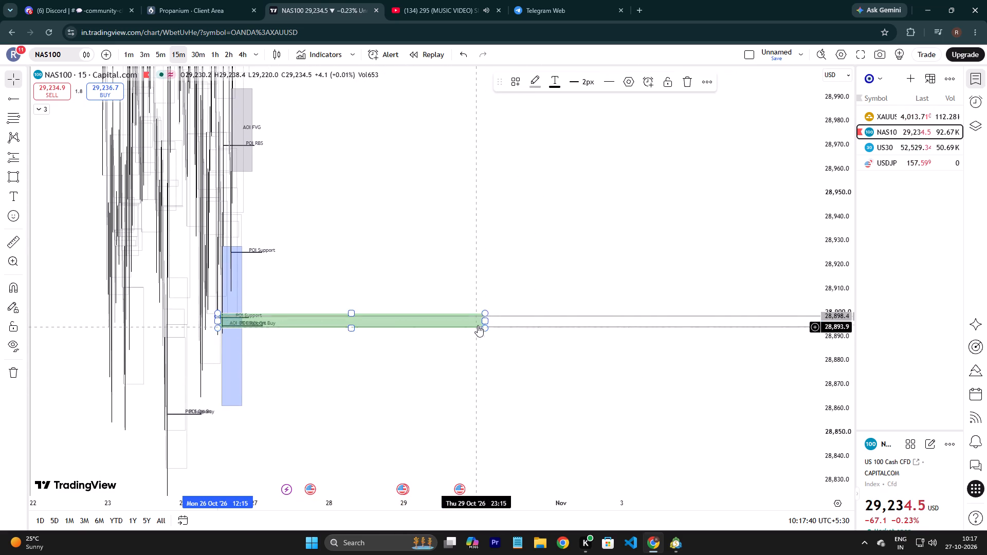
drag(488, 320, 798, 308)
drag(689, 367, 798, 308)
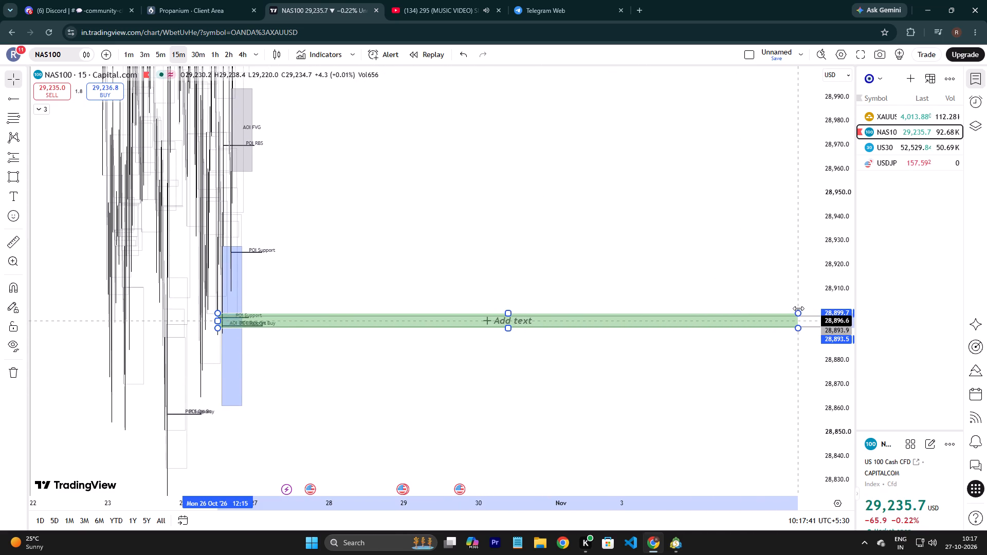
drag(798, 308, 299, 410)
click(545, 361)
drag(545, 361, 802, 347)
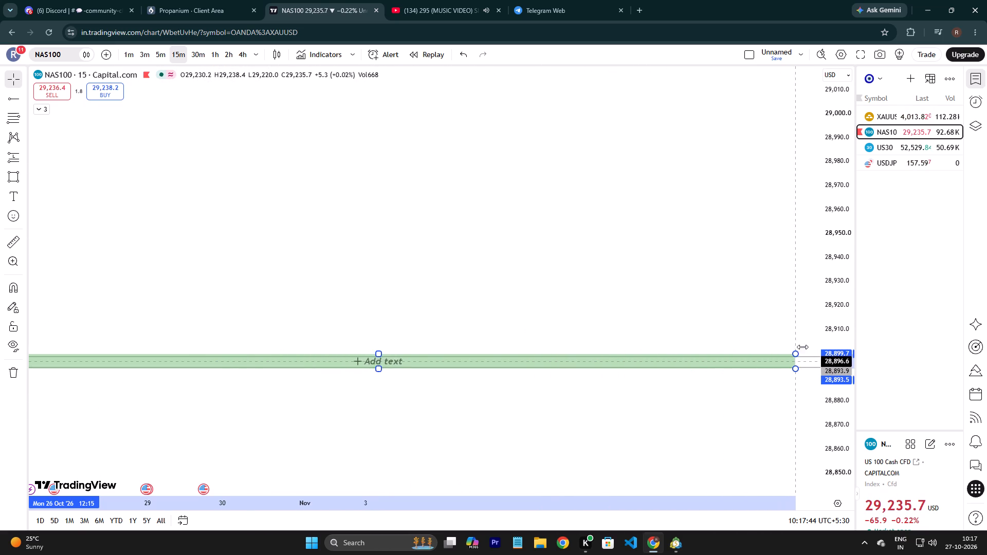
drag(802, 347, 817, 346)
Shorten the green rectangle so that it ends at about 2 Nov 10:30.
drag(577, 426, 563, 428)
drag(561, 428, 412, 434)
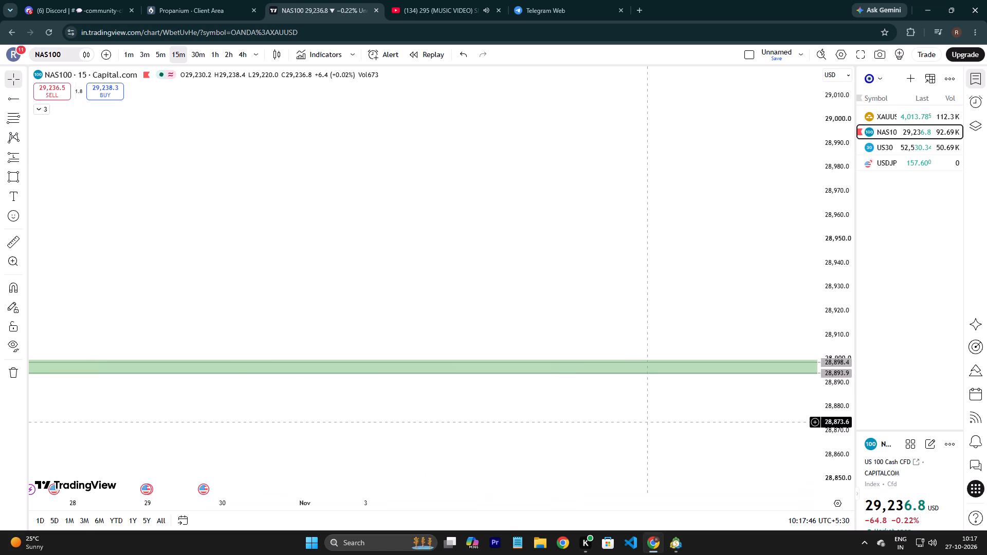
scroll(648, 421, down, 8)
drag(658, 425, 508, 422)
drag(673, 365, 666, 365)
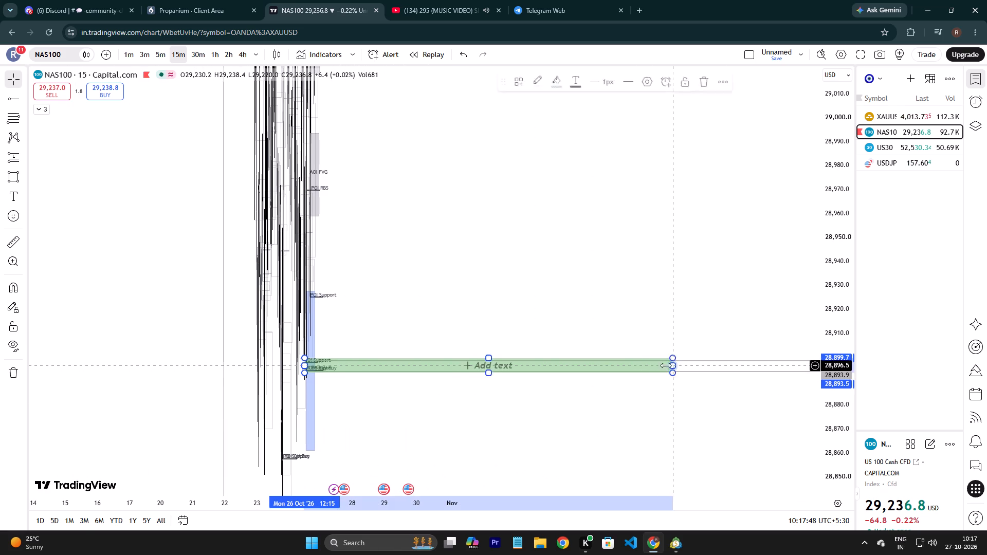
drag(666, 365, 460, 373)
Label the green rectangle between about 28,899.7 and 28,893.5 with the text "Buy zone".
drag(419, 392, 780, 380)
scroll(722, 380, up, 3)
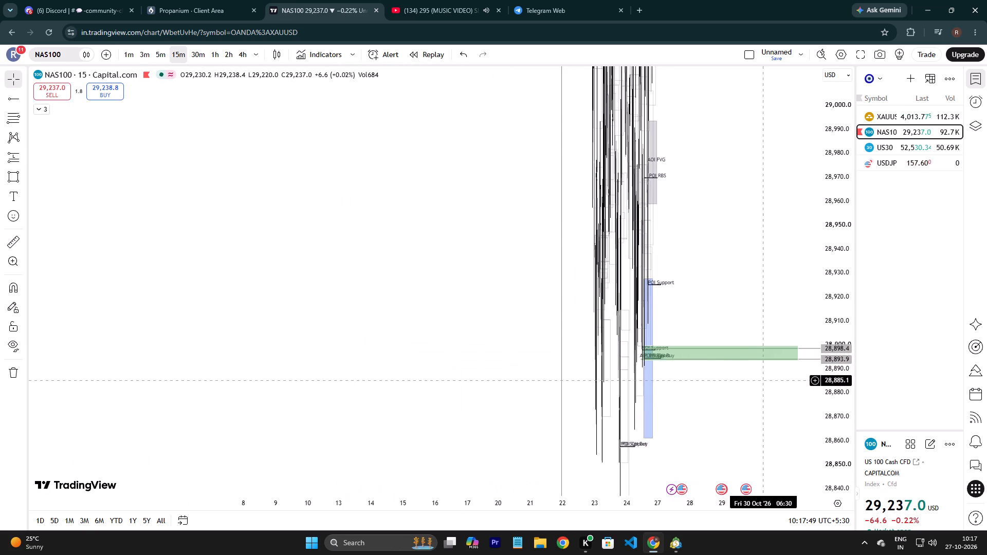
scroll(771, 380, up, 8)
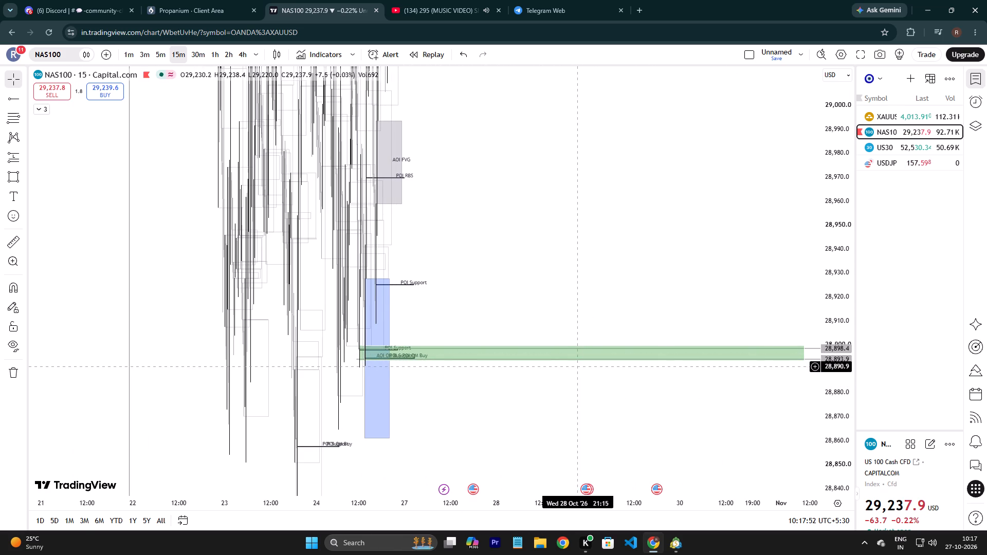
click(583, 359)
triple_click(586, 354)
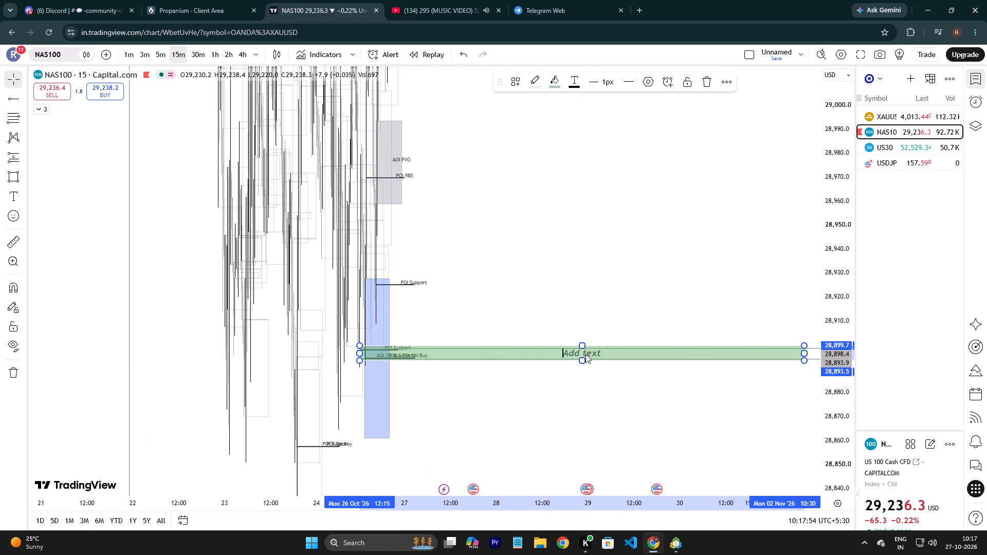
text(Buy)
key(space)
text(zone)
key(Return)
click(575, 373)
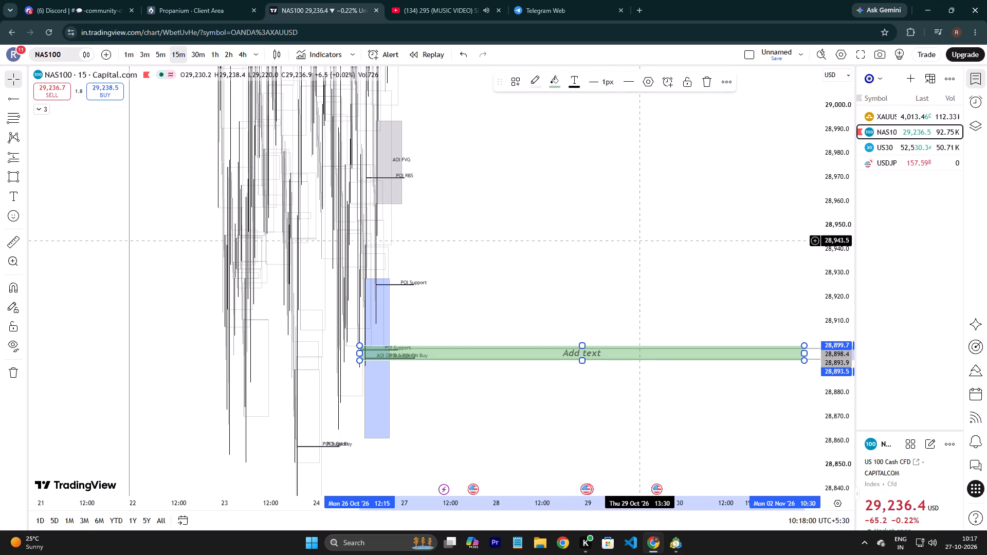
click(645, 215)
Examine the NAS100 15-minute candles and the marked support, RBS and FVG areas above the buy zone.
scroll(634, 197, up, 8)
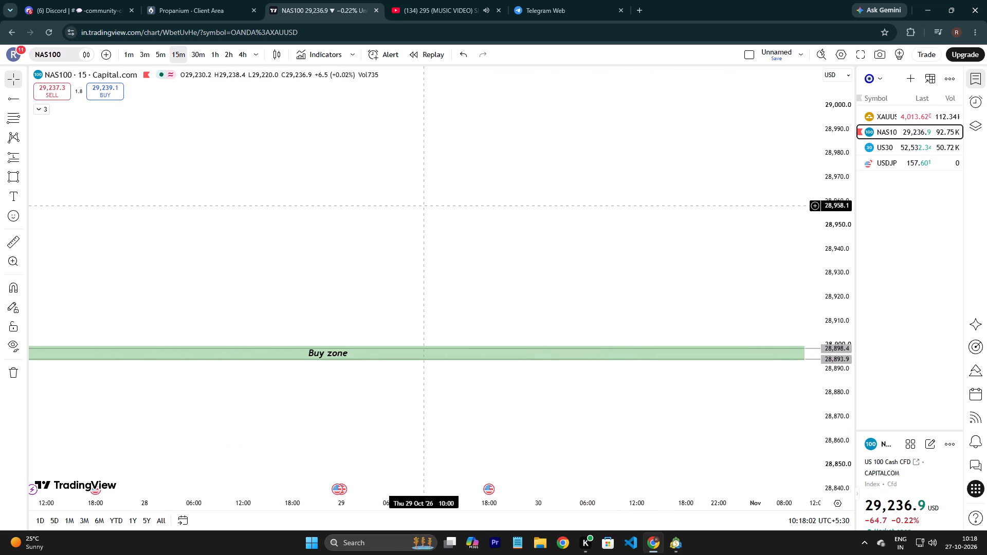
drag(399, 190, 688, 214)
drag(842, 172, 815, 274)
scroll(534, 240, up, 3)
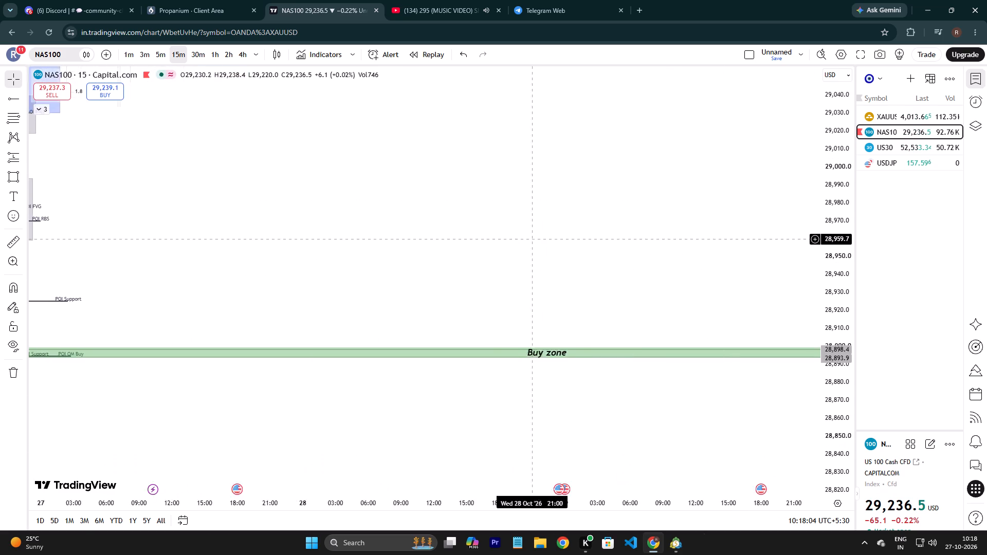
scroll(531, 239, up, 2)
drag(203, 191, 642, 248)
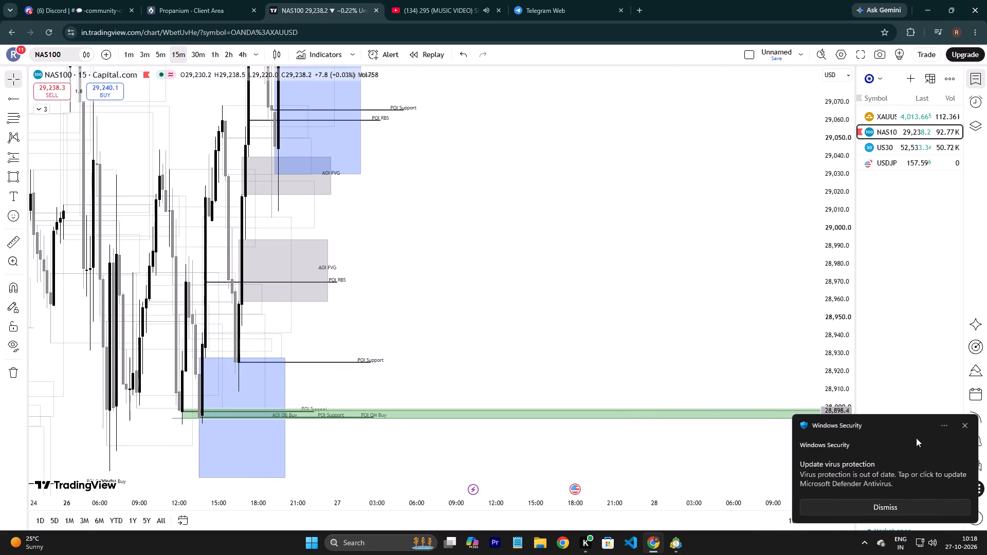
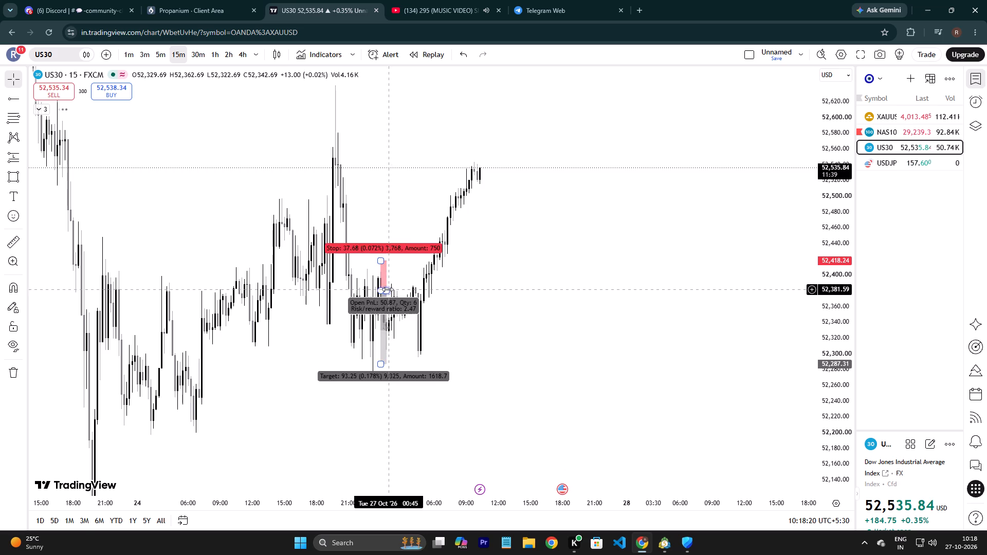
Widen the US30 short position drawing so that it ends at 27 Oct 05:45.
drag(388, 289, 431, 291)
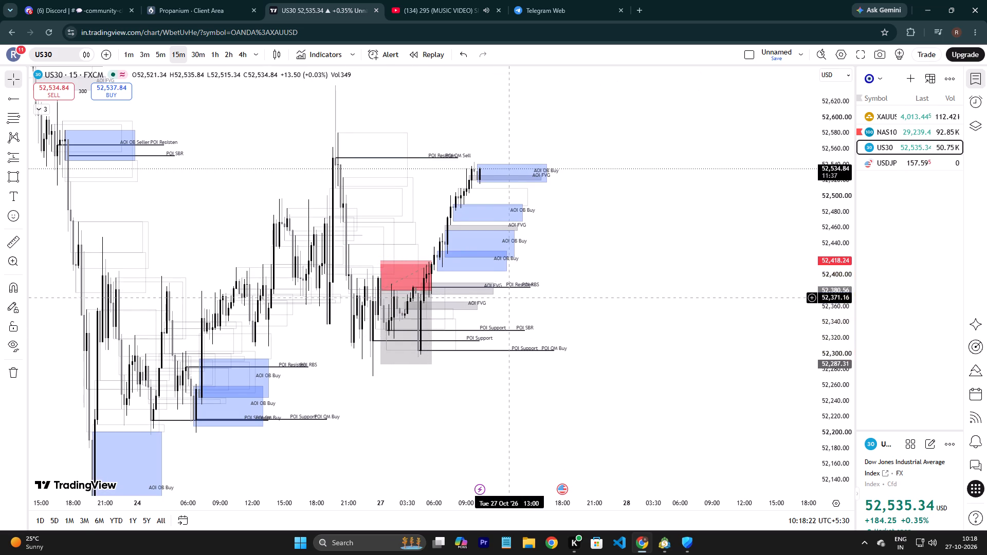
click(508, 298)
Delete the short position drawing with its stop at 52,418.24 from the US30 chart.
click(402, 282)
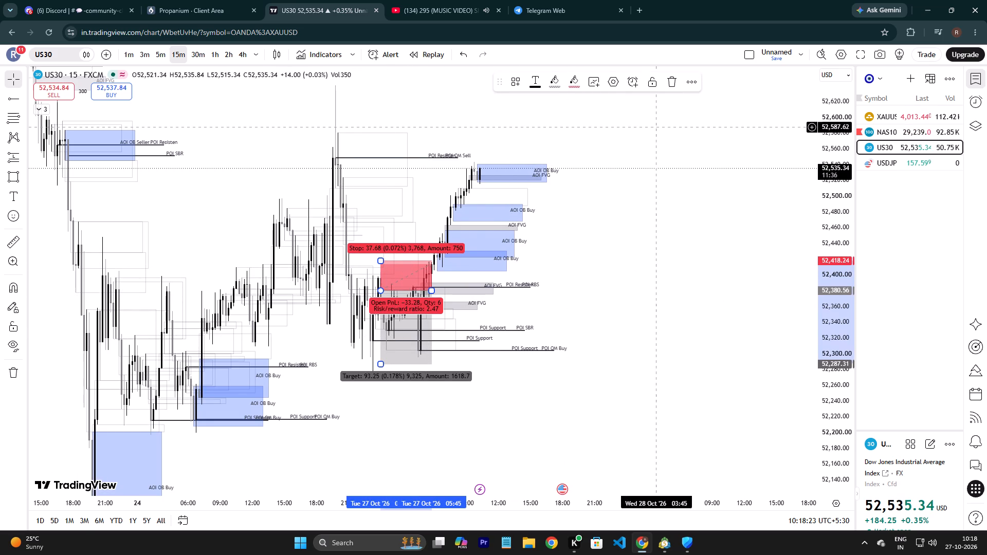
double_click(674, 81)
Draw a horizontal ray at about 52,547.65 starting at the tall US30 candle of 26 Oct around 19:30.
drag(588, 235, 595, 235)
drag(596, 235, 604, 235)
drag(610, 235, 666, 228)
drag(667, 228, 737, 224)
drag(648, 213, 649, 280)
drag(834, 261, 832, 214)
drag(832, 211, 805, 86)
drag(846, 248, 824, 56)
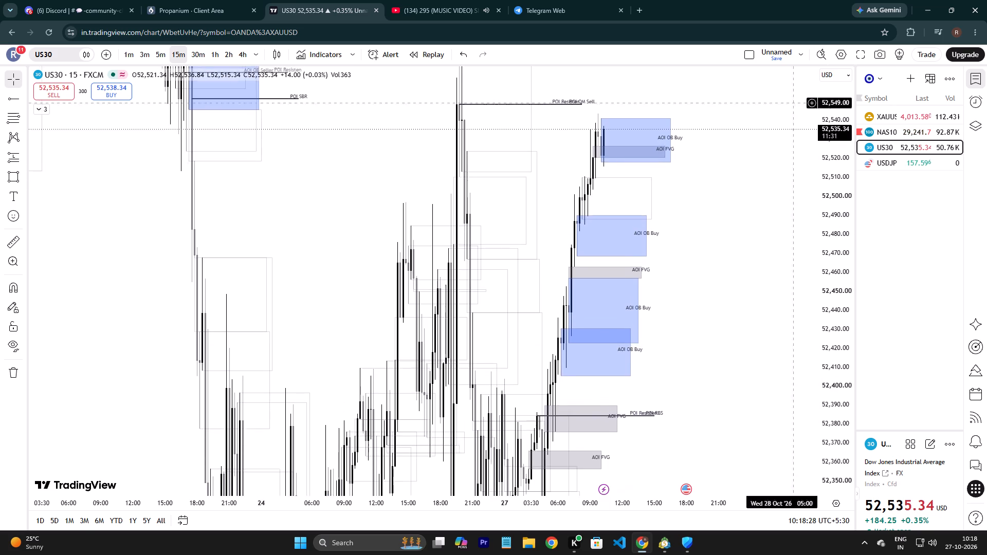
drag(705, 175, 792, 243)
scroll(741, 239, up, 9)
drag(692, 237, 603, 260)
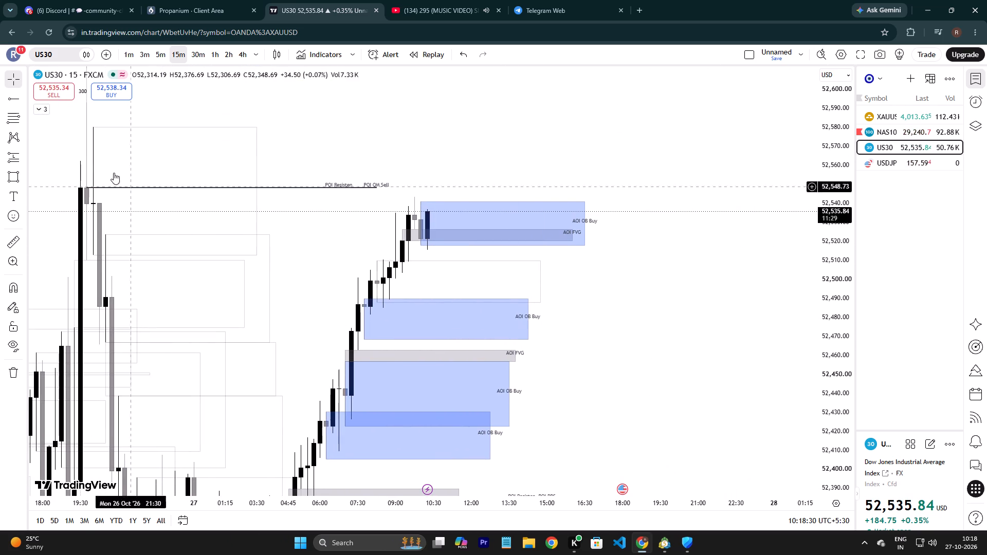
double_click(15, 94)
click(15, 98)
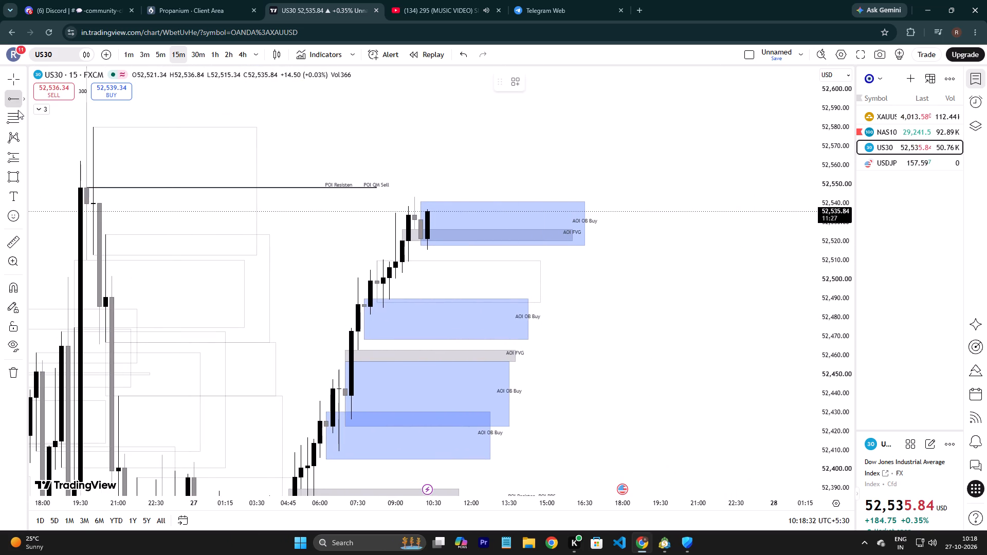
double_click(83, 189)
click(470, 156)
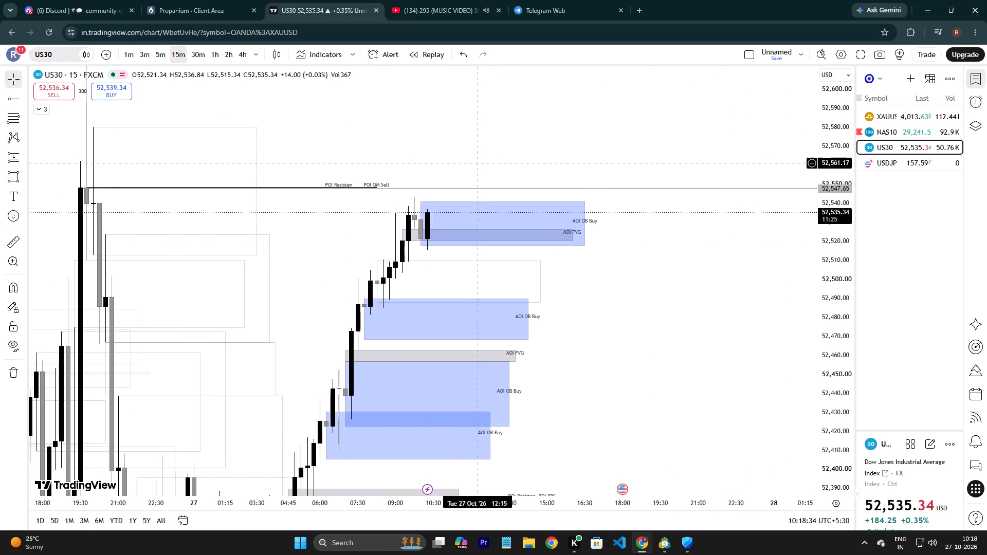
Draw a rectangle around the ray between about 52,551.4 and 52,541.4, spanning 26 Oct 19:45 to 27 Oct 23:30.
click(19, 177)
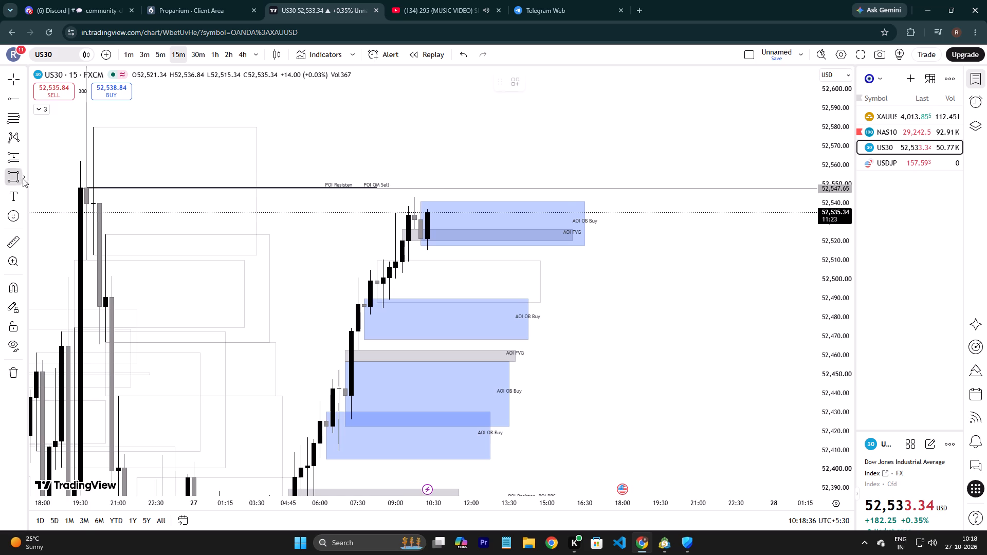
drag(84, 181, 85, 200)
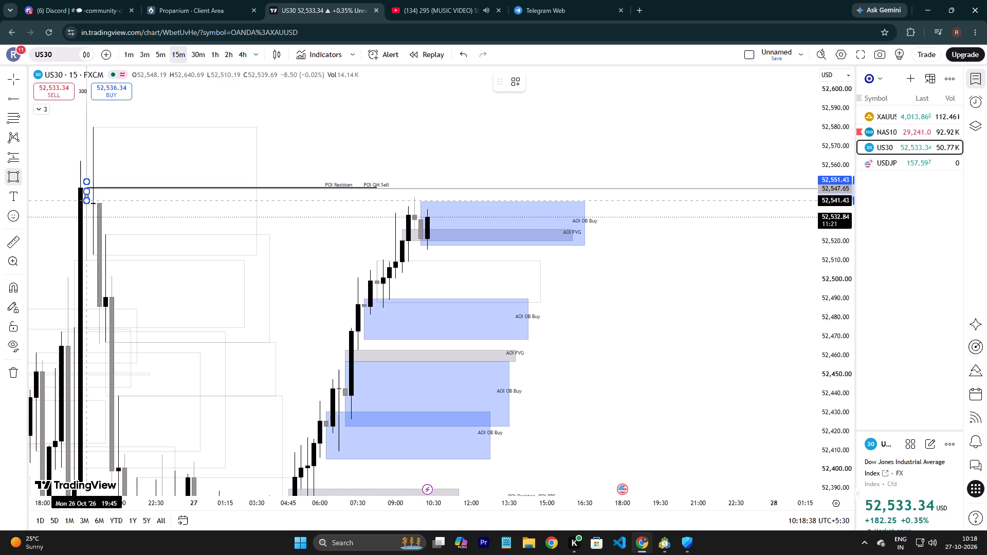
drag(85, 200, 103, 200)
click(103, 200)
click(106, 195)
drag(110, 195, 121, 194)
drag(113, 191, 563, 202)
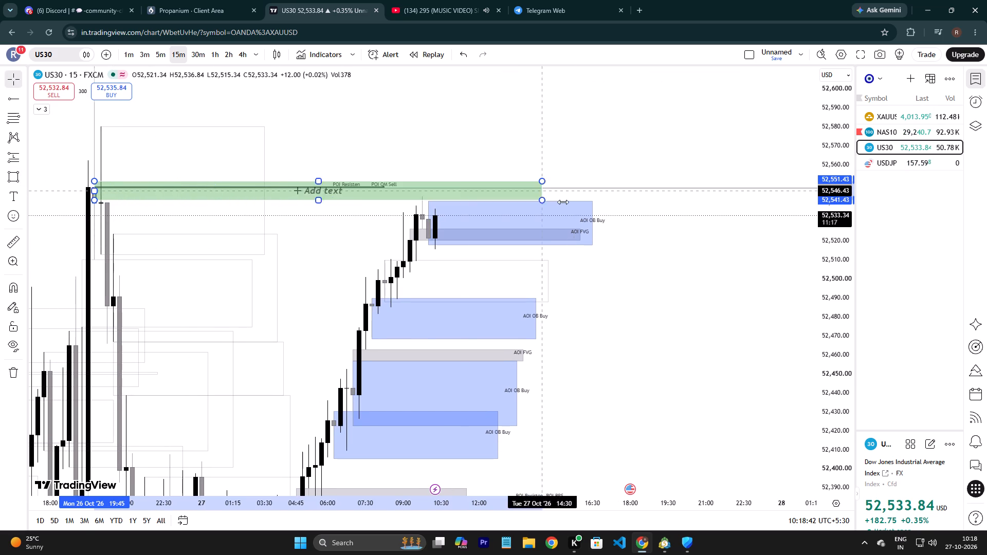
drag(563, 202, 771, 202)
Change the fill colour of the rectangle around the 52,547.65 ray to red.
click(556, 80)
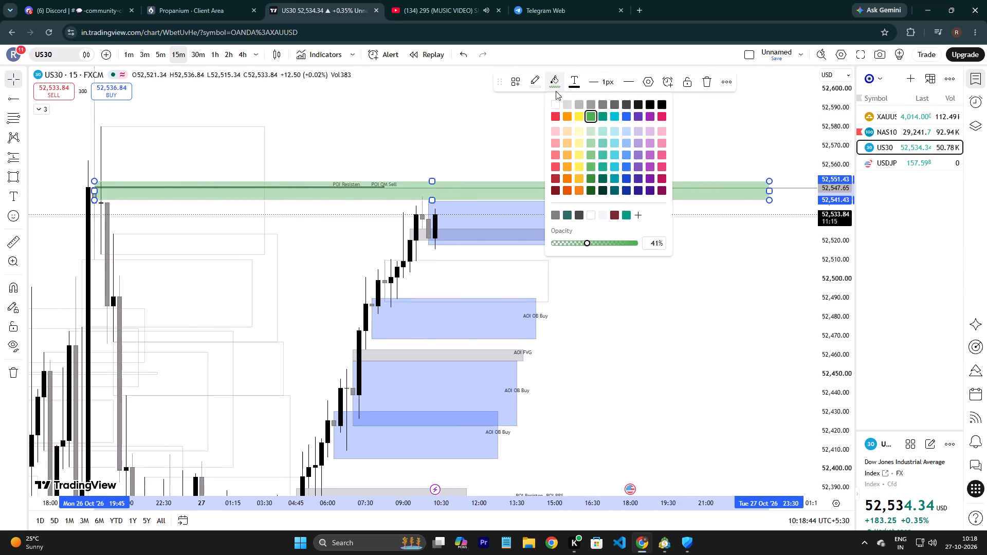
click(551, 117)
click(629, 282)
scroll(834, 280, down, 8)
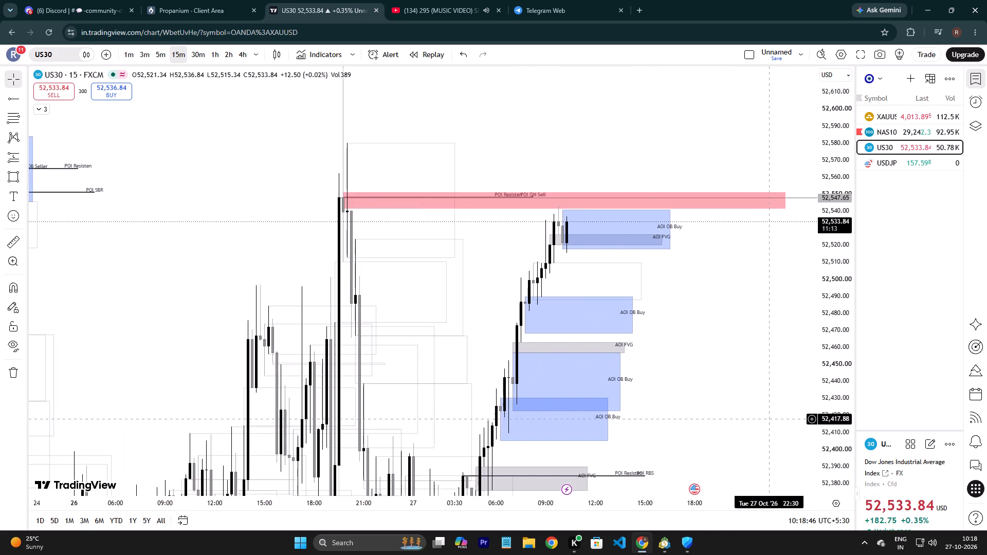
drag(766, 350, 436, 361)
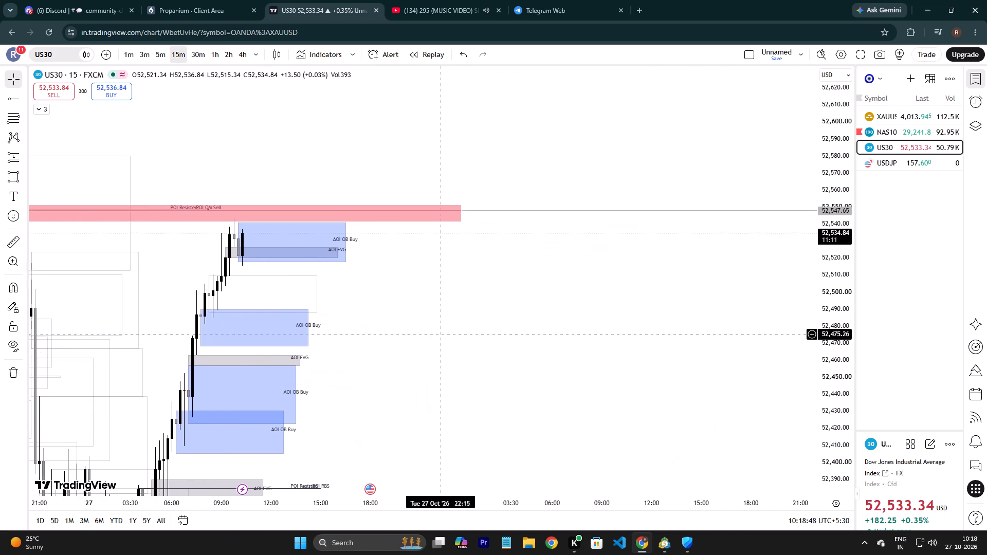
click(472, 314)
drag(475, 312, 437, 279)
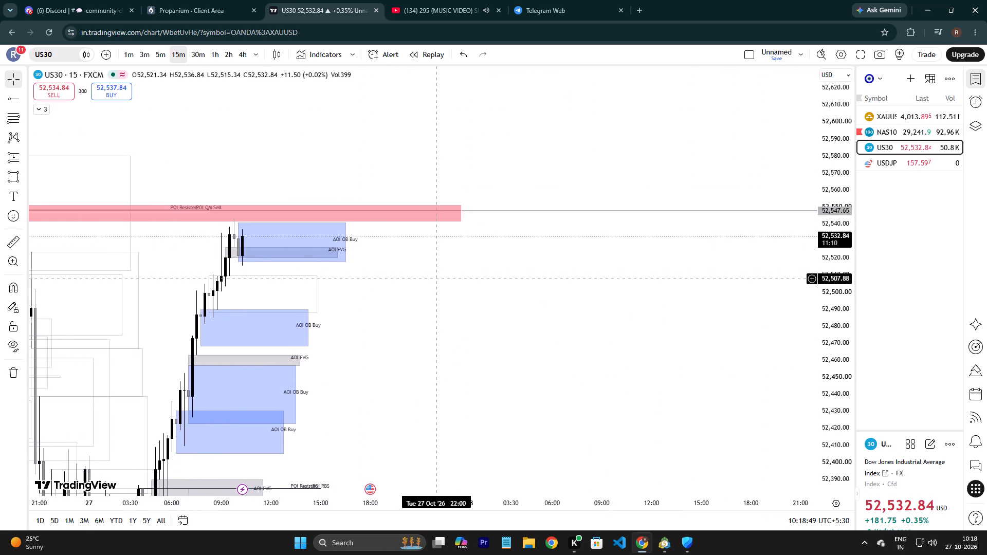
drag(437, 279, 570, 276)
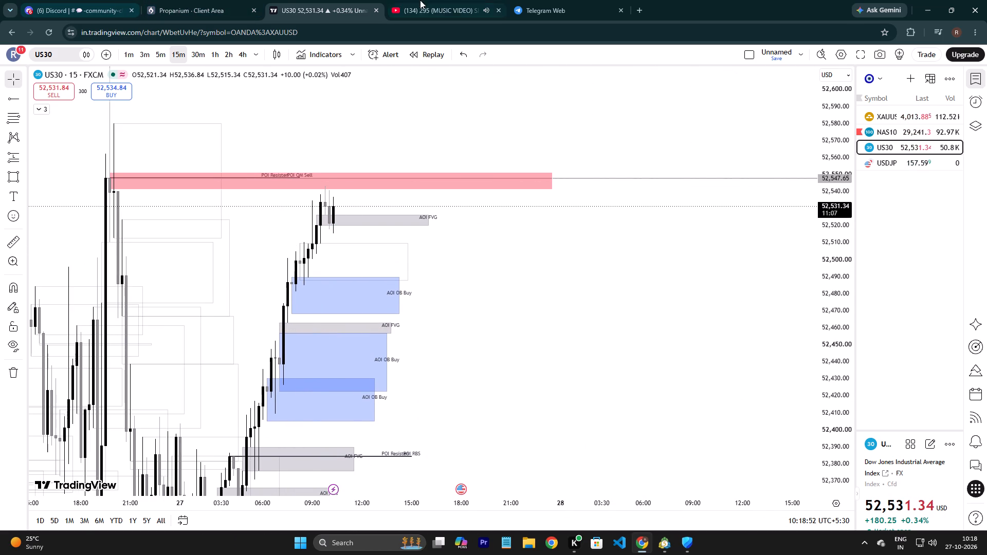
Check the YouTube music video and the Propanium client area, and return to the US30 chart.
double_click(427, 0)
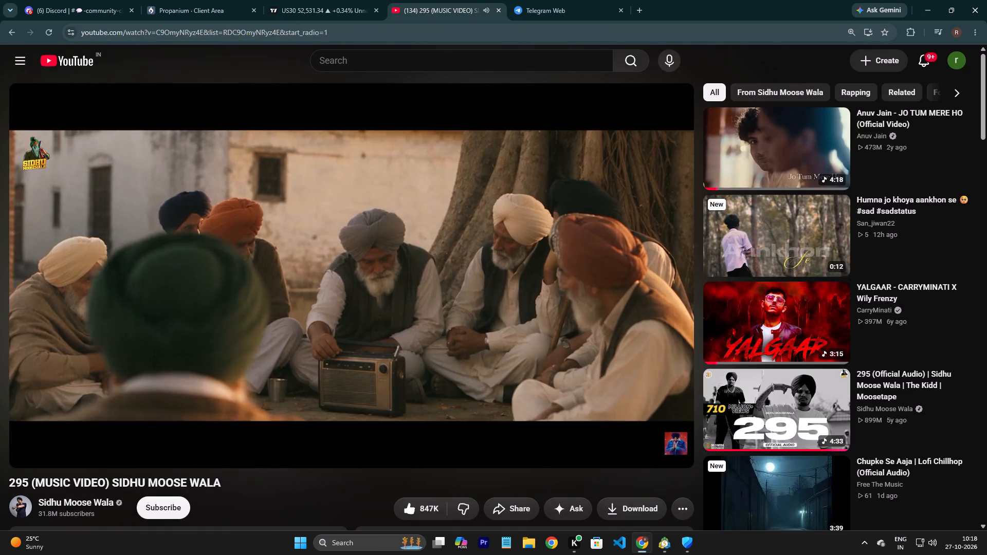
double_click(225, 6)
double_click(318, 0)
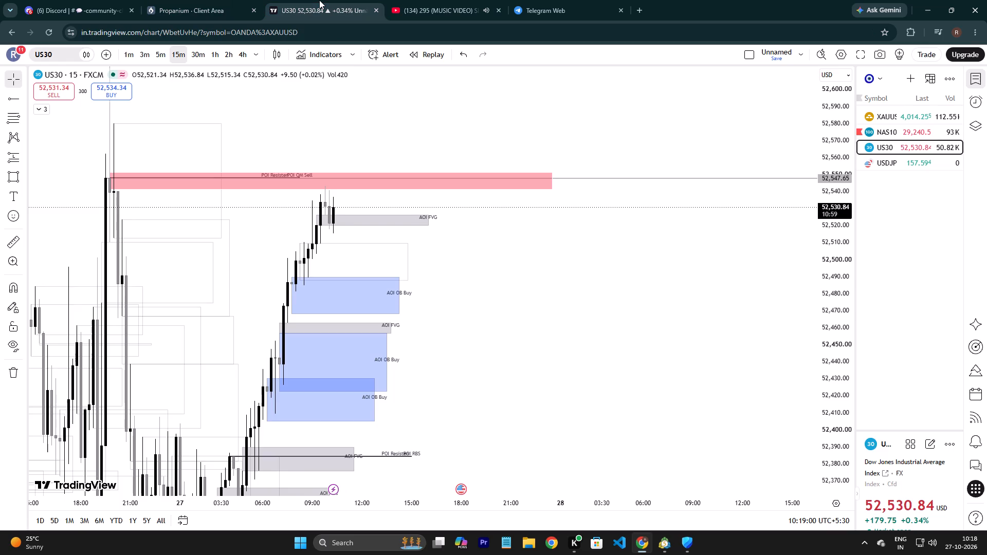
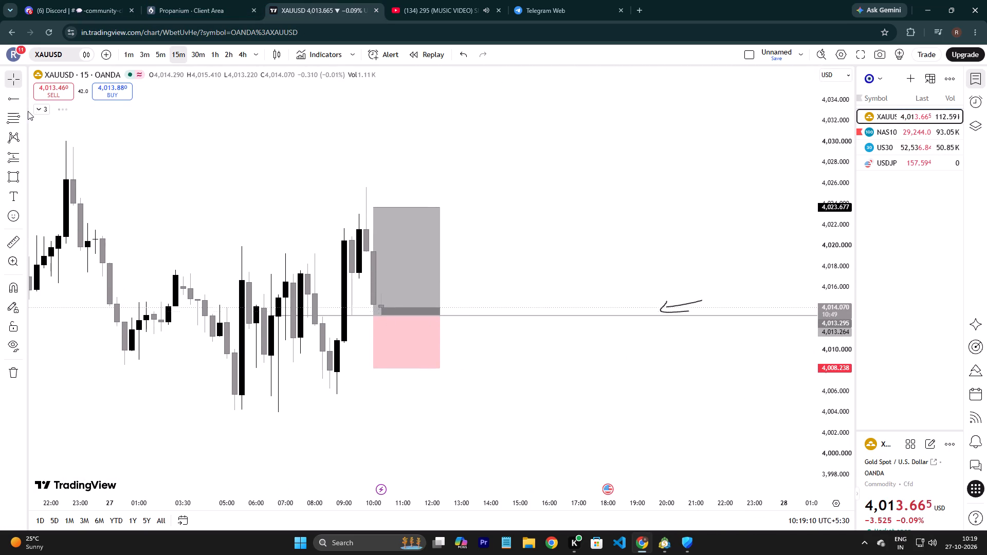
Remove the CRT - ORB, FVG, Vol Profile indicator from the XAUUSD chart and save the layout.
double_click(42, 108)
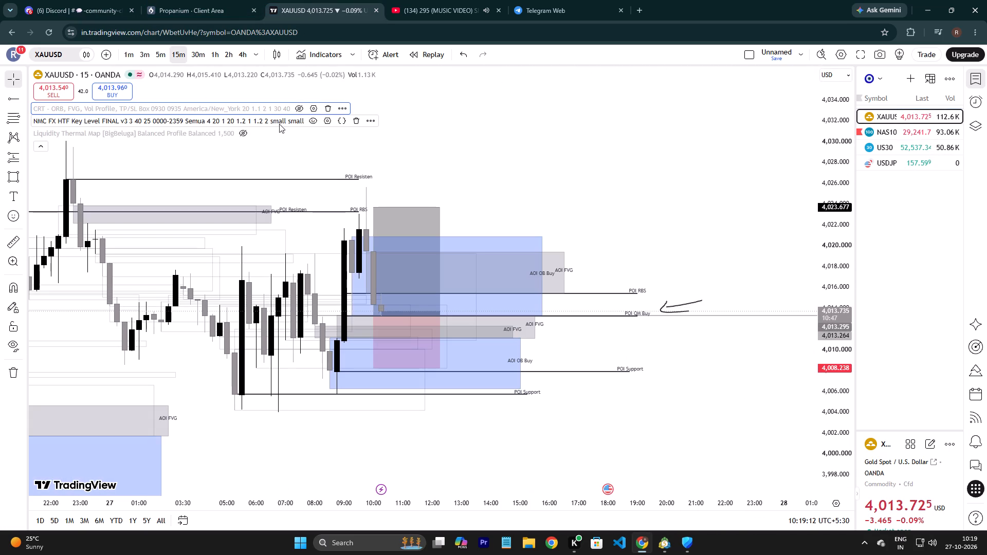
click(327, 109)
double_click(781, 52)
Remove CRT - 5Min Opening Range Breakout from the favourite indicators.
click(304, 55)
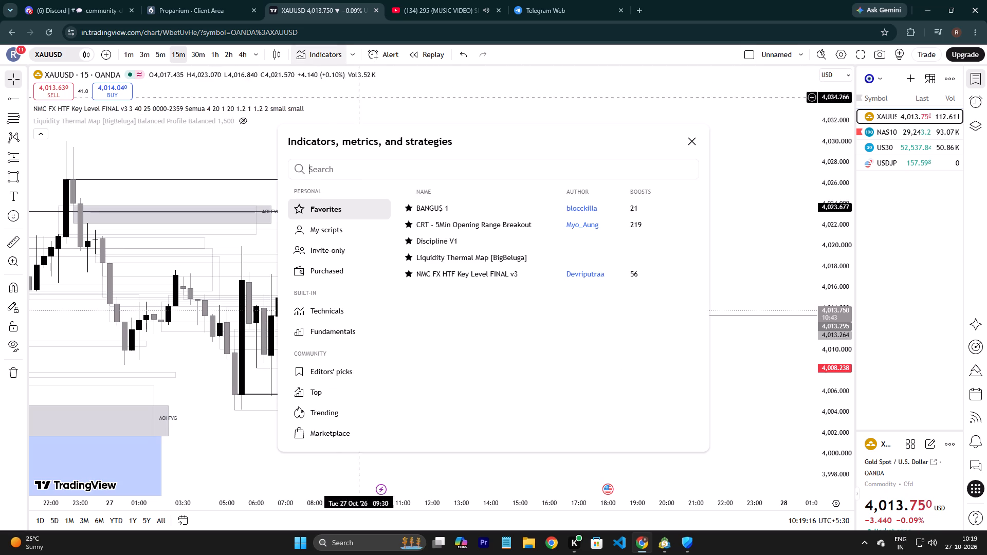
click(412, 225)
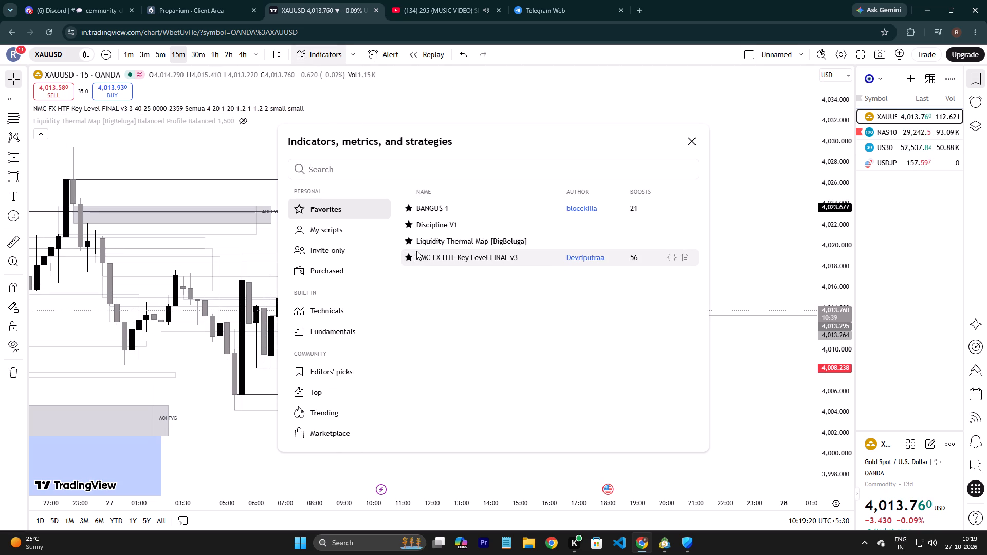
Open the profile of the NMC FX HTF Key Level FINAL v3 author and follow them.
click(590, 259)
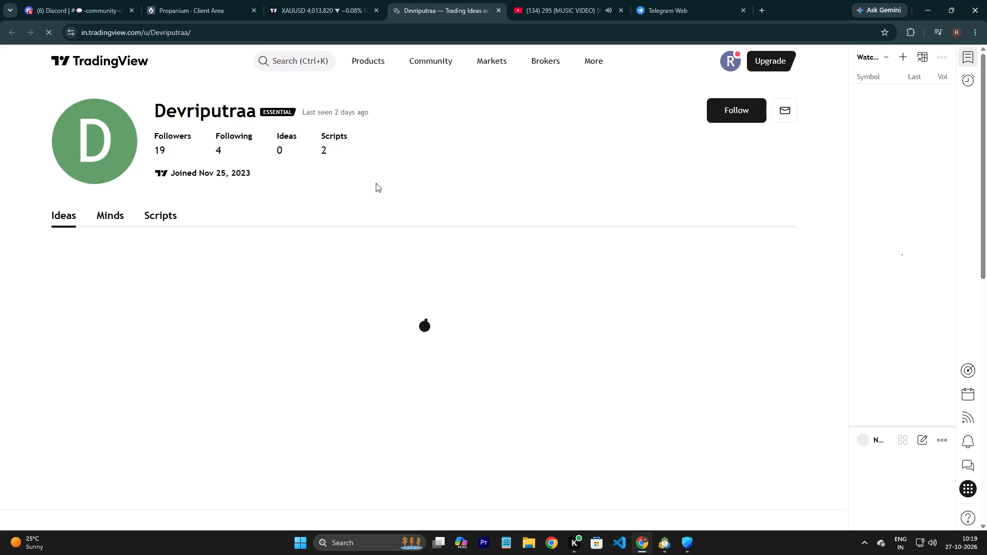
click(726, 124)
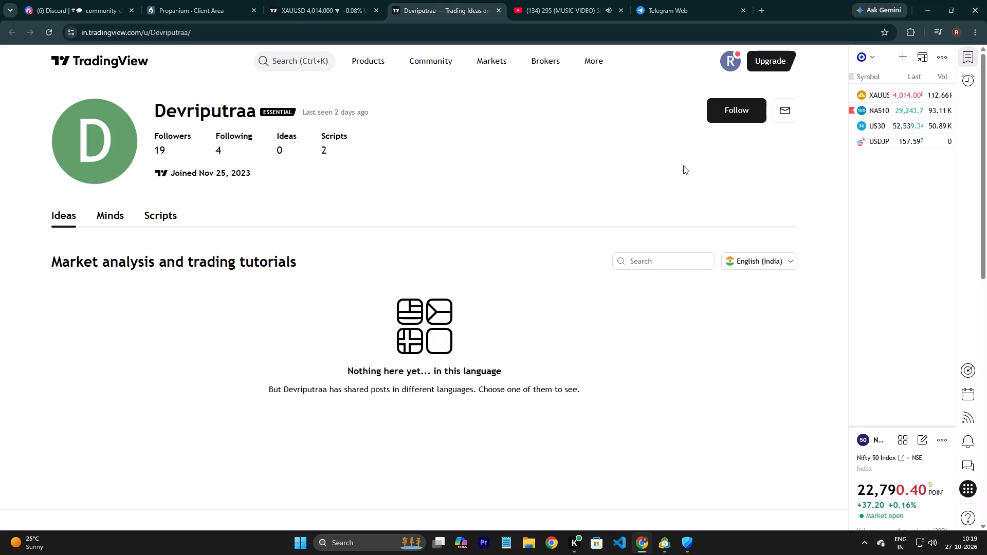
double_click(751, 115)
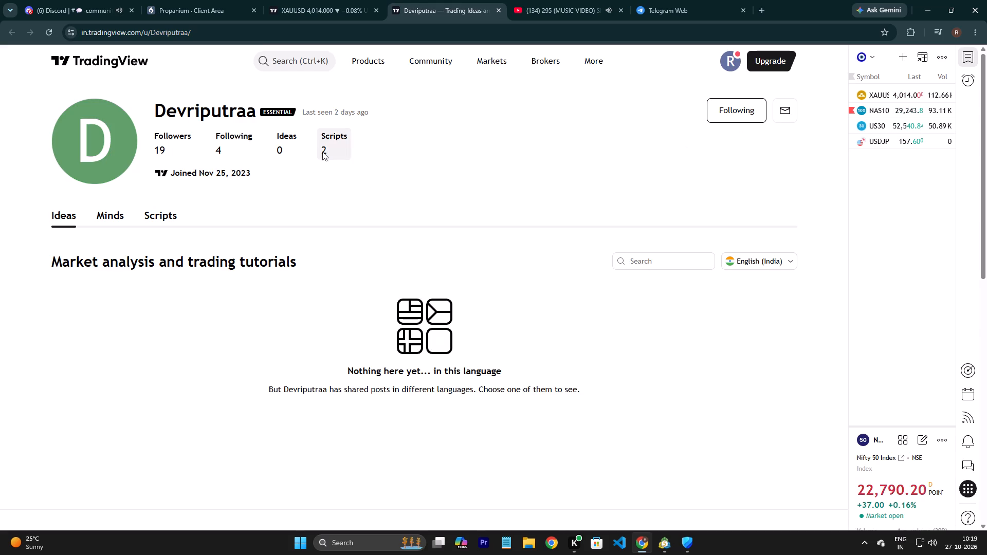
Open the author's Momentum Candle - Engulfing / Panjang script and add it to favourites.
double_click(330, 149)
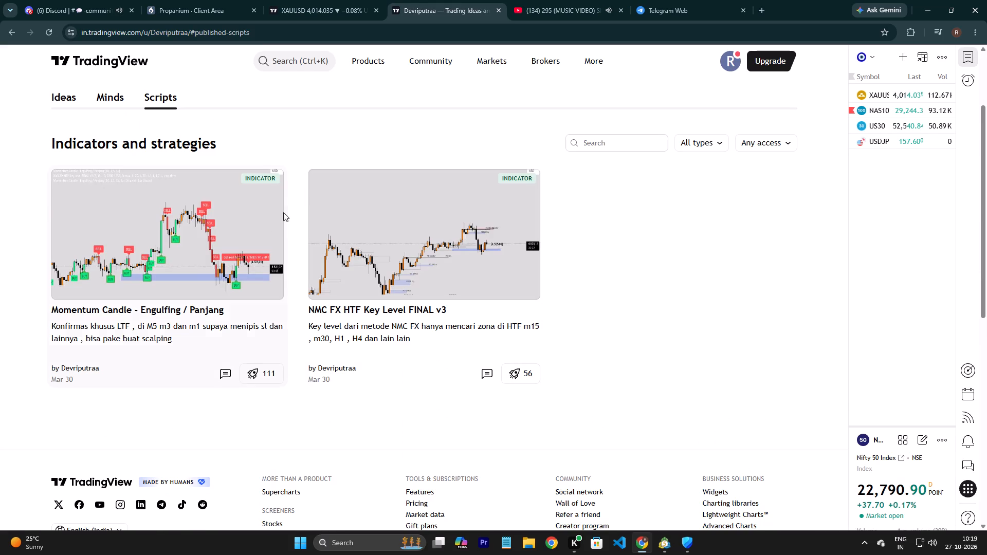
double_click(192, 259)
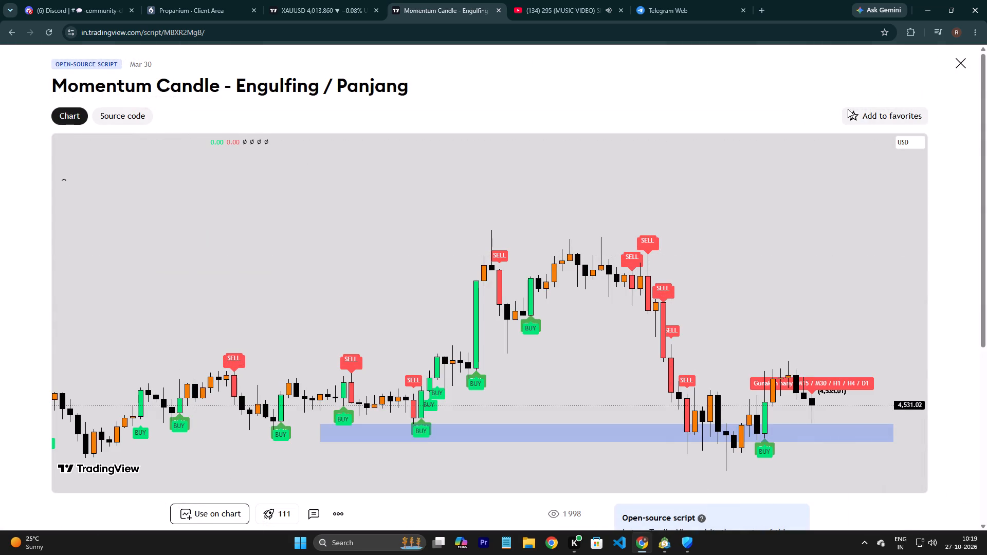
click(849, 116)
click(976, 59)
click(971, 61)
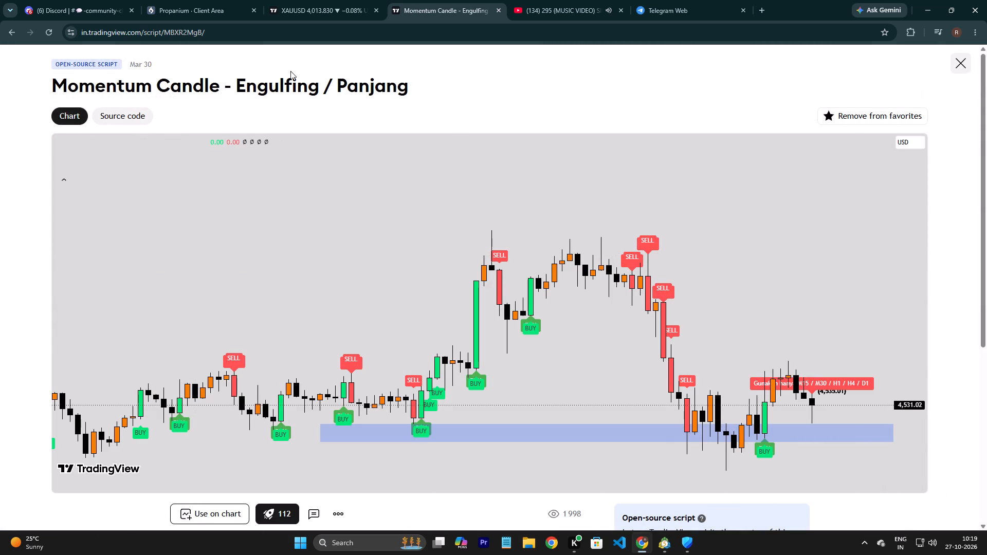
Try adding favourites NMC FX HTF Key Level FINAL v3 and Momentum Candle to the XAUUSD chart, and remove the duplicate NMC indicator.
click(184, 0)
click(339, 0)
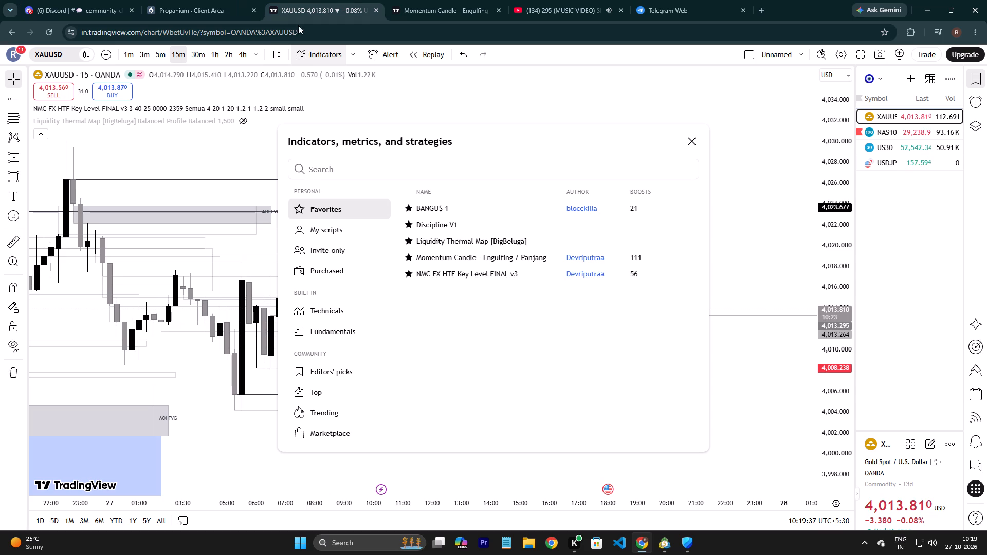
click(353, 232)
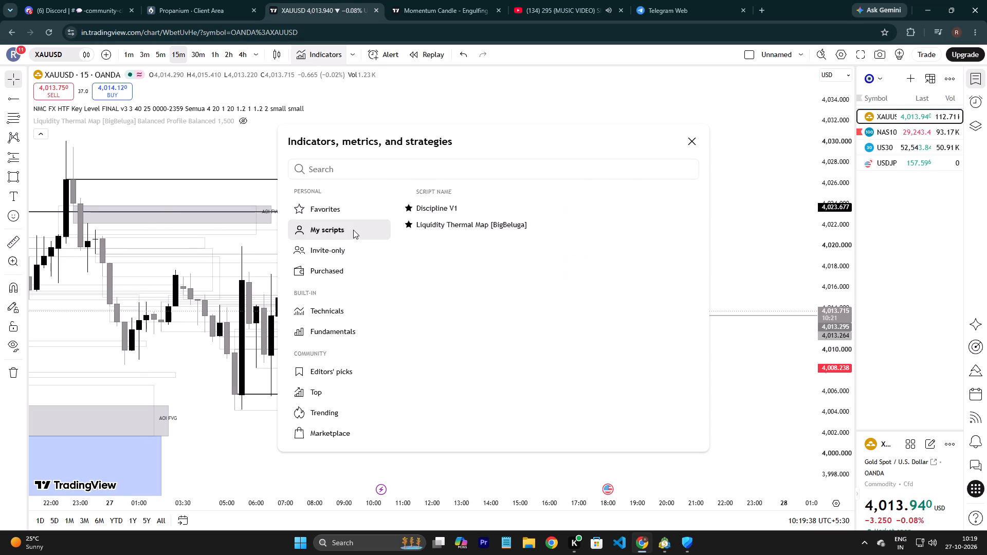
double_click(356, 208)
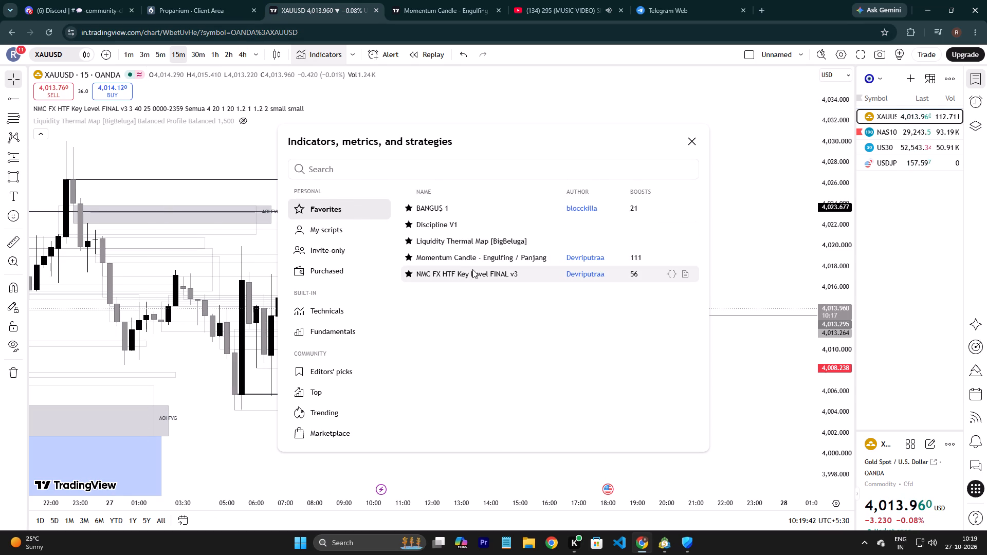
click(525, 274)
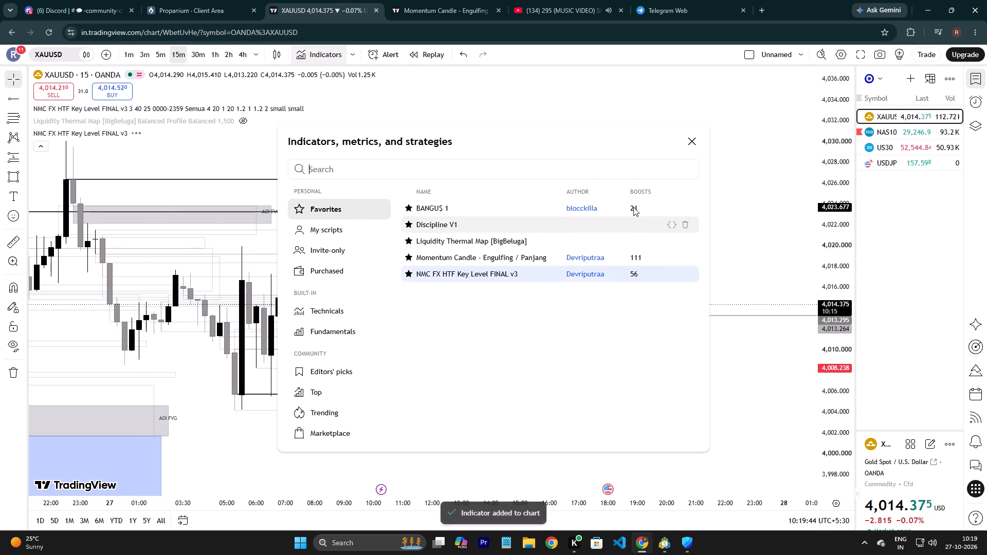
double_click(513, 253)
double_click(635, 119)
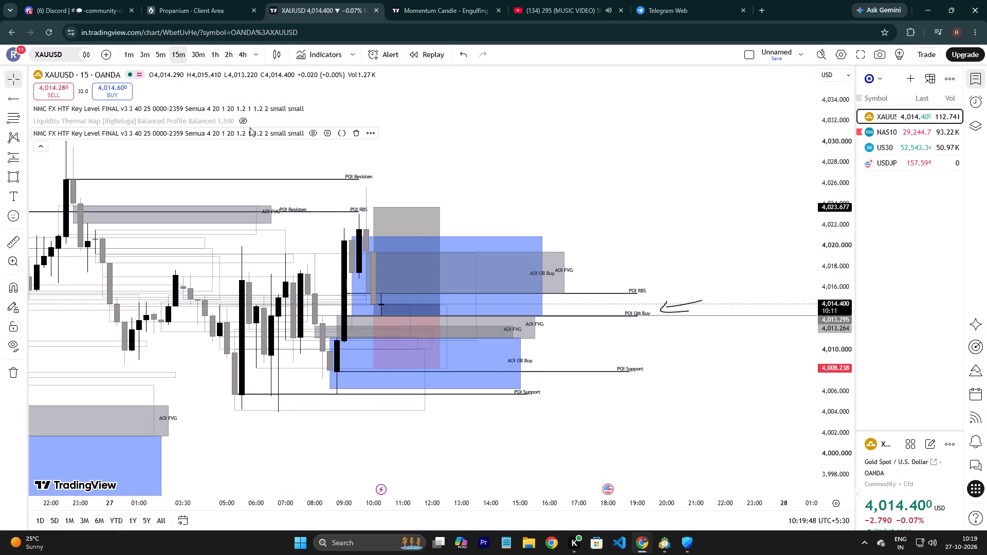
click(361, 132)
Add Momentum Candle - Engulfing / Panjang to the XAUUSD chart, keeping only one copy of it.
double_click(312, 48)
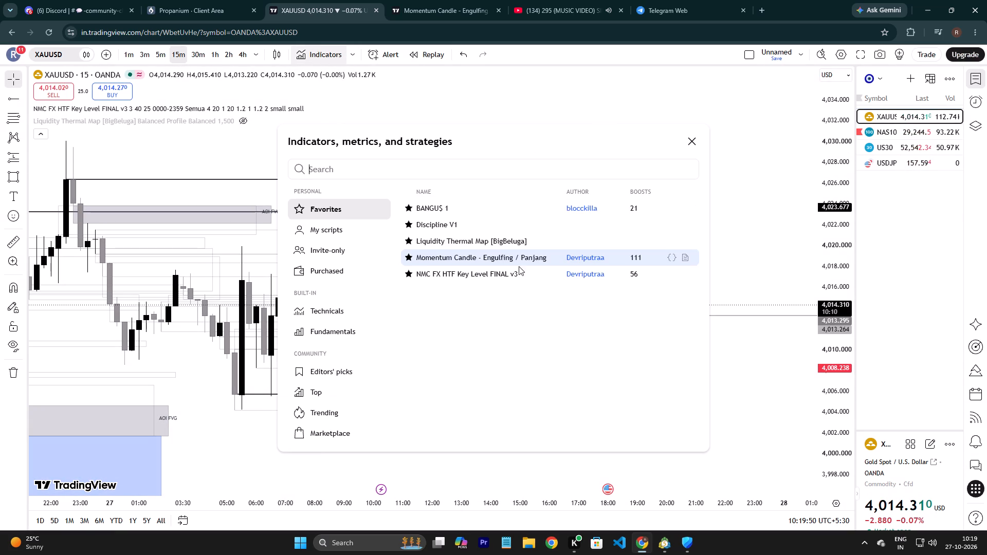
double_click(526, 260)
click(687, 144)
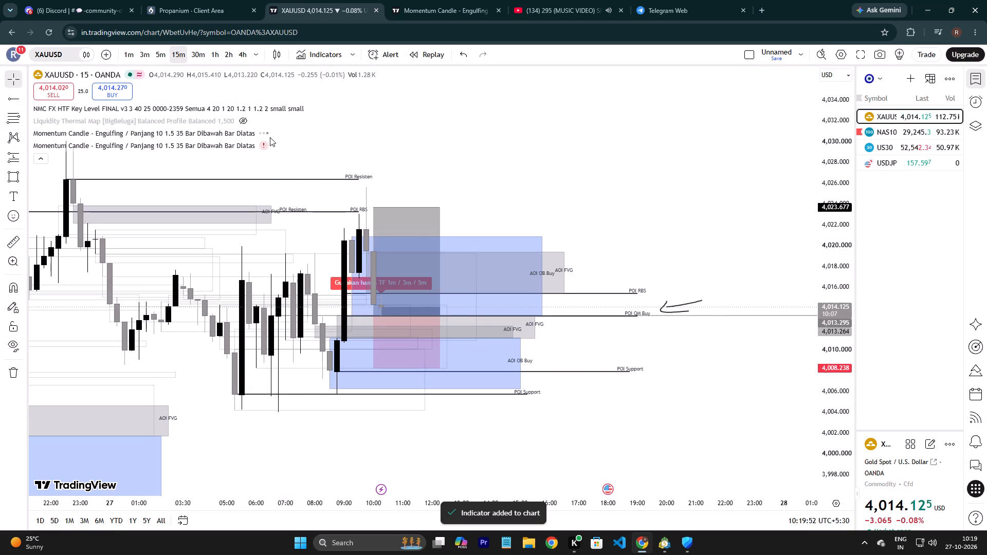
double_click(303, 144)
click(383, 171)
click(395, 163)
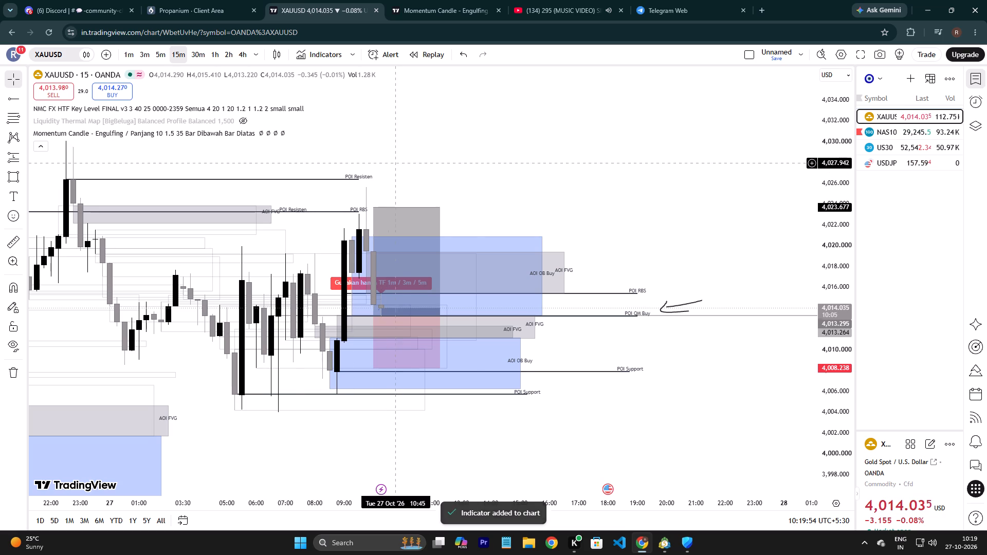
Switch the XAUUSD chart to the 5-minute timeframe.
scroll(572, 172, down, 1)
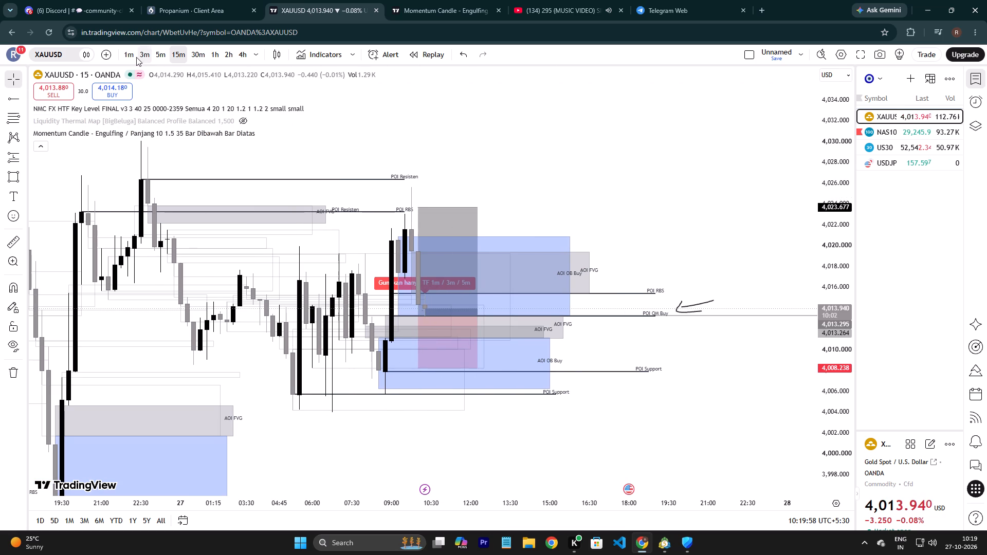
double_click(163, 54)
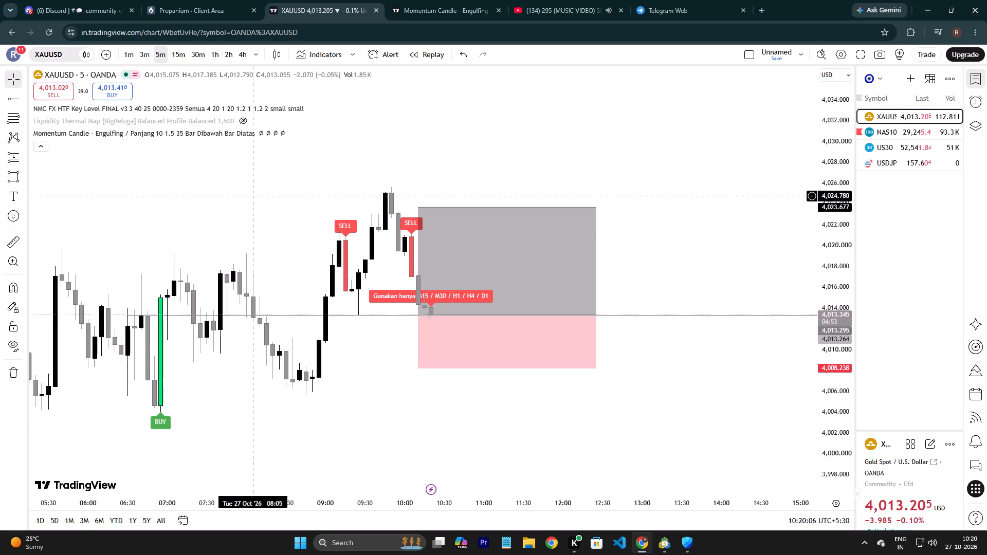
Examine the Momentum Candle buy and sell signals against recent XAUUSD price action and the long position.
scroll(266, 214, down, 2)
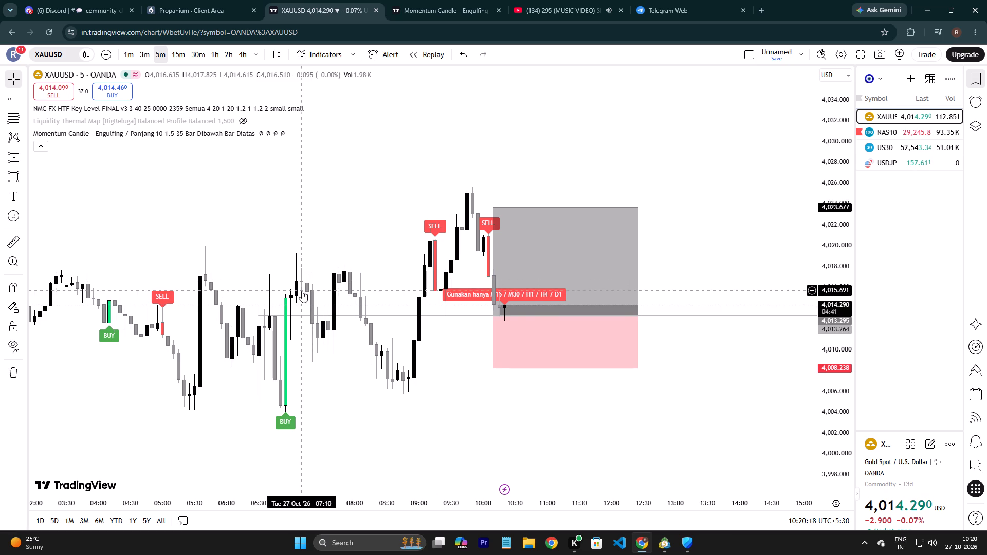
scroll(302, 295, down, 4)
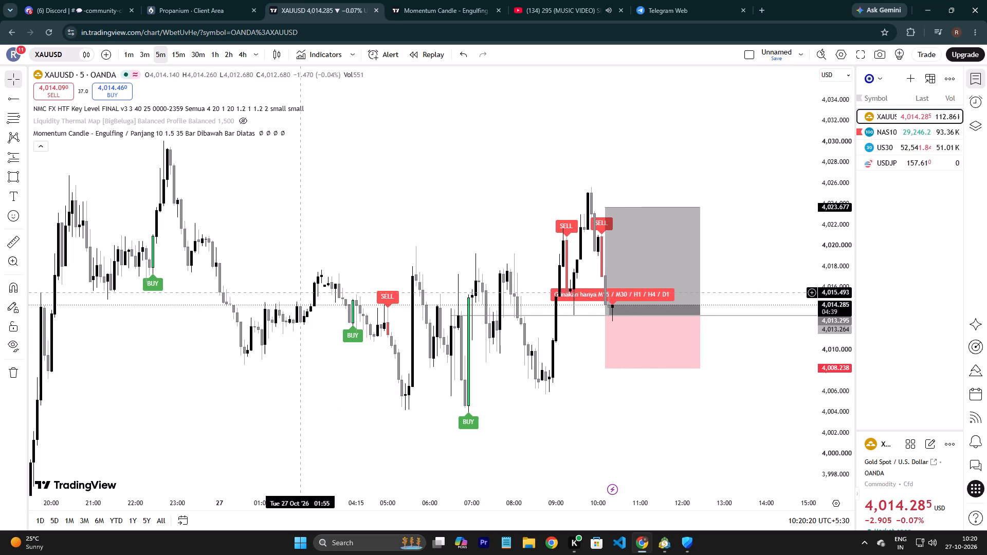
scroll(357, 304, up, 8)
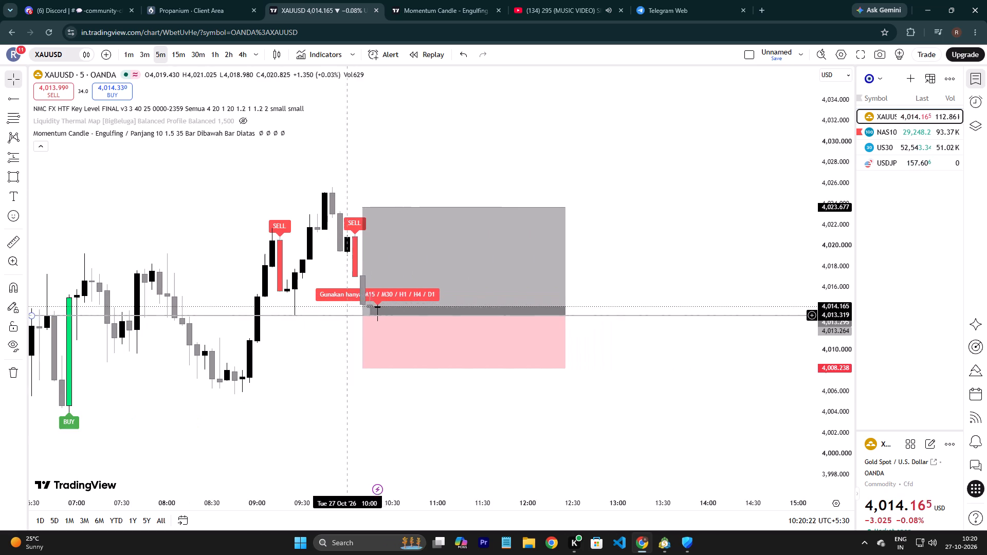
drag(836, 385, 832, 375)
drag(814, 267, 806, 213)
drag(796, 174, 779, 99)
drag(779, 96, 780, 159)
click(780, 159)
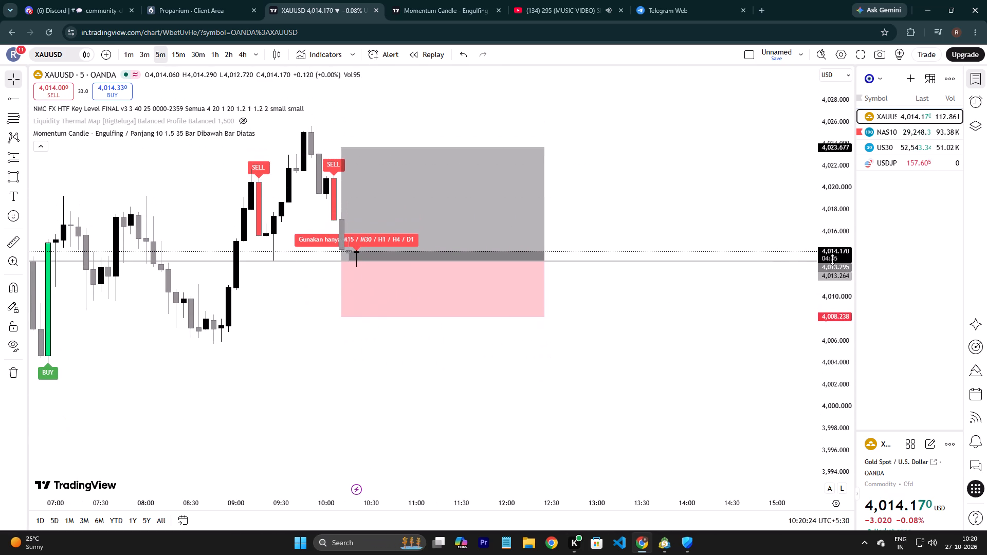
click(840, 317)
drag(839, 307, 805, 98)
drag(709, 160, 712, 211)
scroll(716, 210, down, 1)
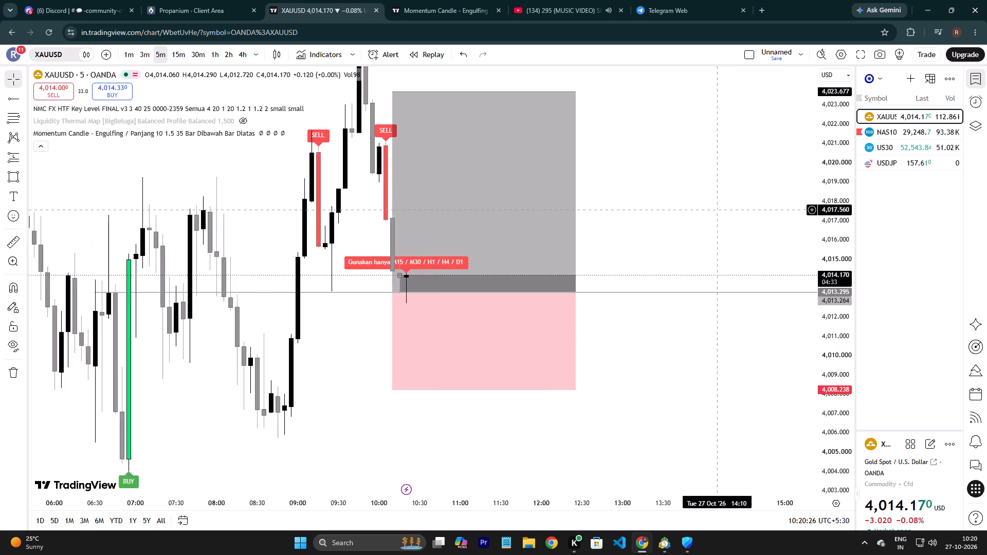
scroll(716, 210, down, 1)
drag(840, 299, 840, 285)
drag(840, 275, 817, 212)
drag(753, 209, 753, 264)
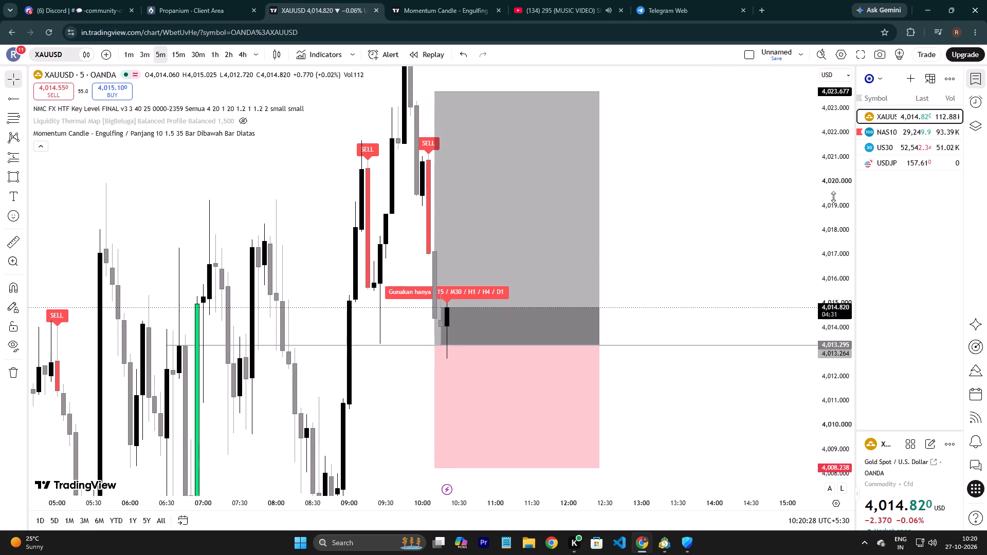
drag(829, 172, 816, 266)
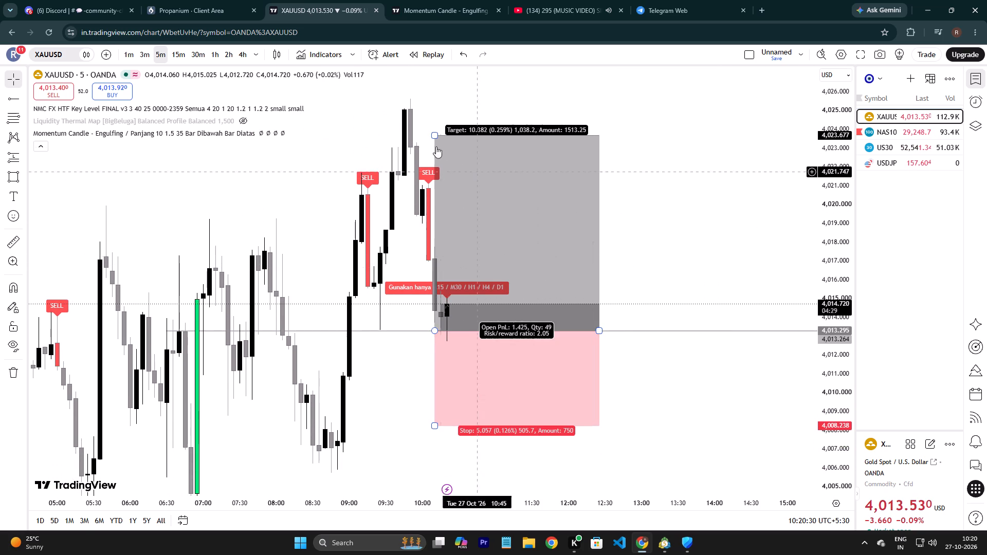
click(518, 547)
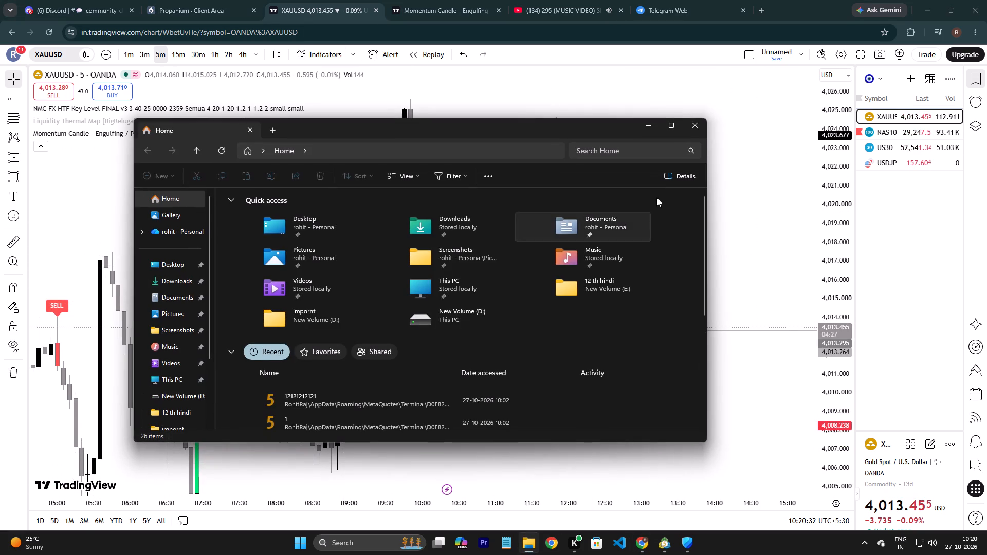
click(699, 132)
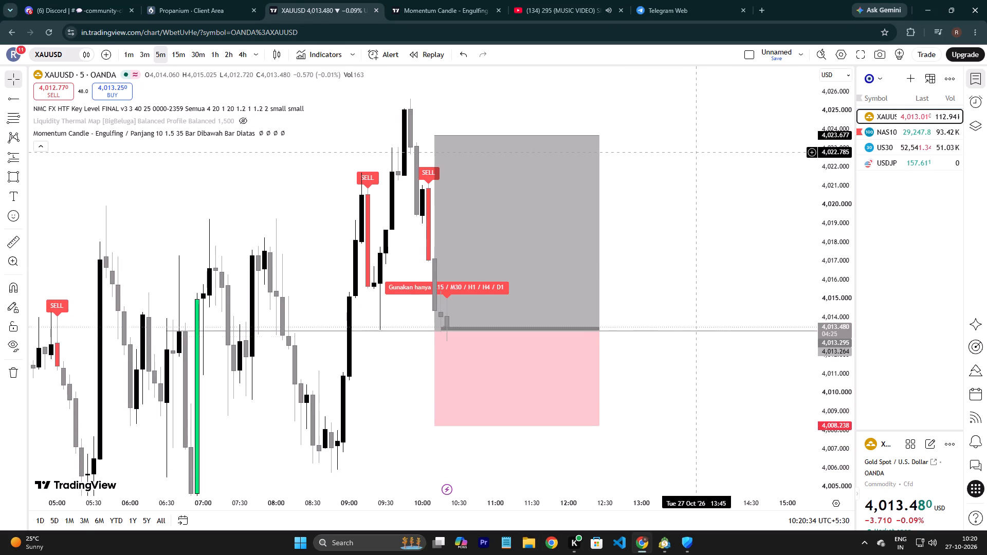
Examine current XAUUSD price action around the entry level of the long position.
drag(720, 217, 714, 202)
drag(709, 192, 707, 187)
click(707, 187)
drag(825, 208, 825, 262)
drag(783, 371, 770, 359)
click(770, 359)
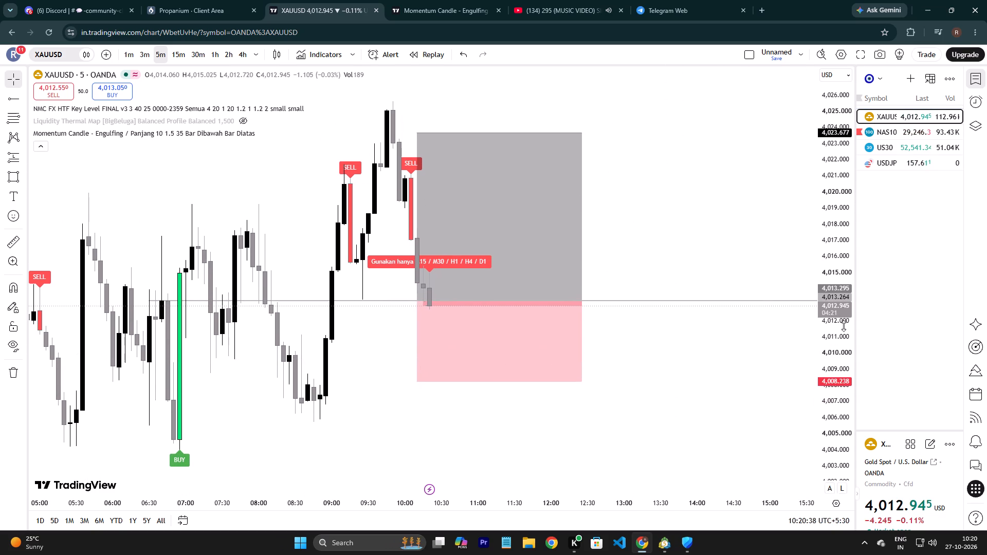
drag(841, 321, 840, 327)
click(838, 333)
Switch the chart to NAS100 and inspect its latest 5-minute candles and signals.
double_click(907, 136)
drag(753, 254, 747, 246)
drag(746, 244, 726, 223)
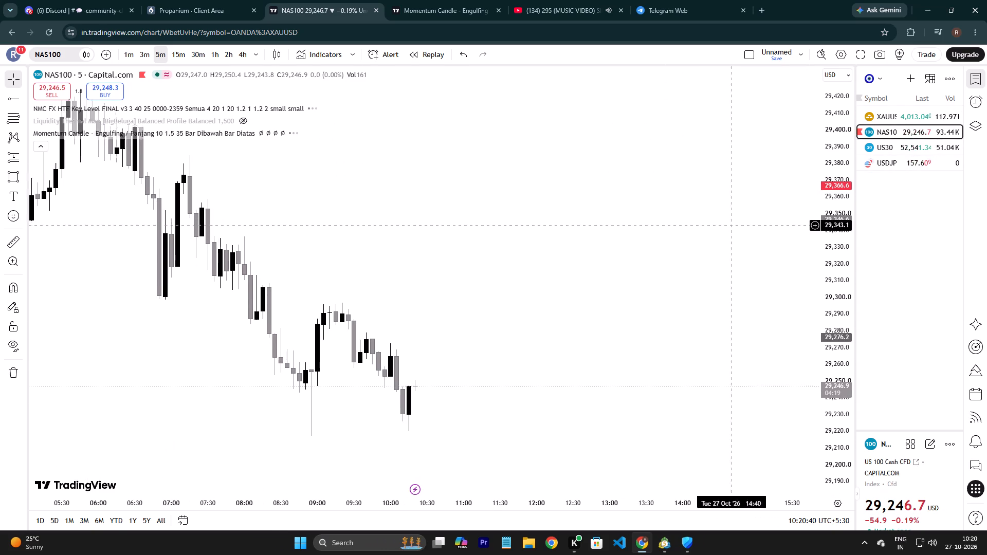
drag(726, 223, 724, 219)
double_click(724, 219)
drag(701, 302, 670, 237)
drag(656, 204, 650, 193)
click(649, 193)
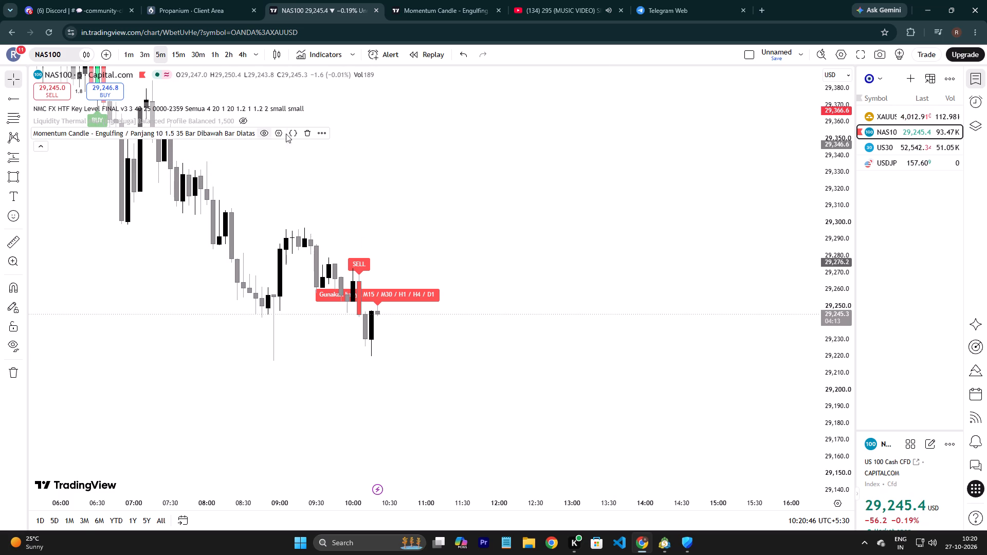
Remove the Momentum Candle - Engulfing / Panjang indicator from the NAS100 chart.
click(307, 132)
Remove NMC FX HTF Key Level FINAL v3 from the favourite indicators and close the indicator list.
double_click(297, 55)
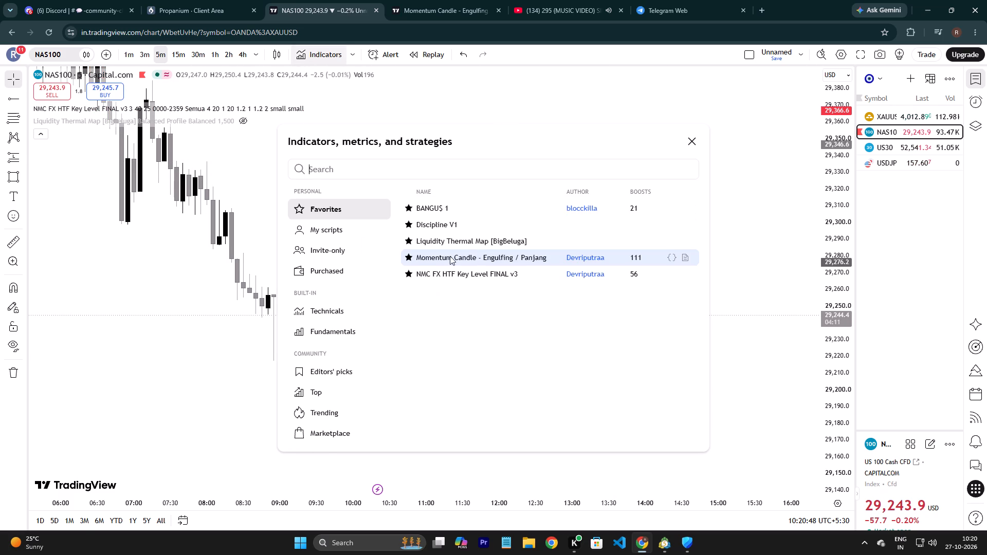
double_click(405, 278)
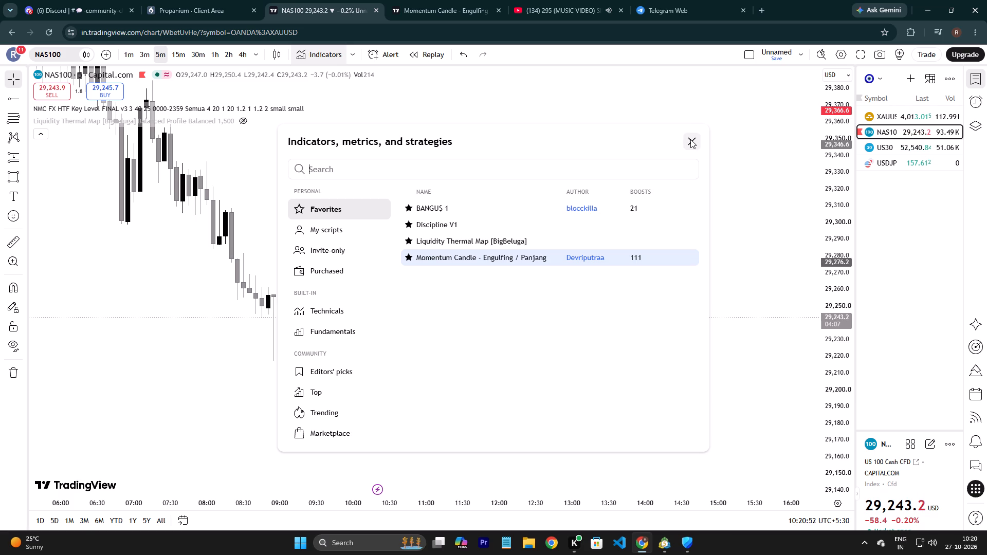
click(637, 164)
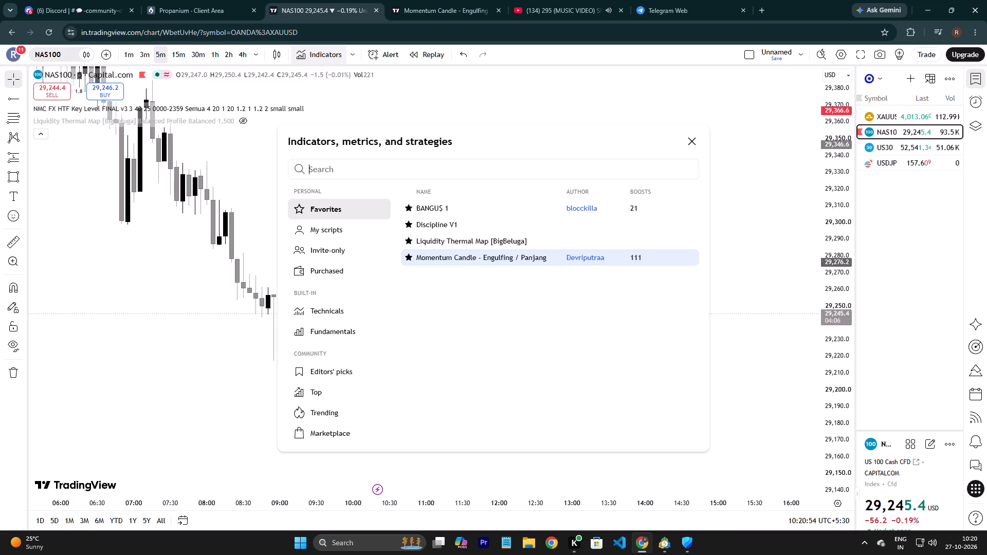
click(705, 151)
double_click(686, 145)
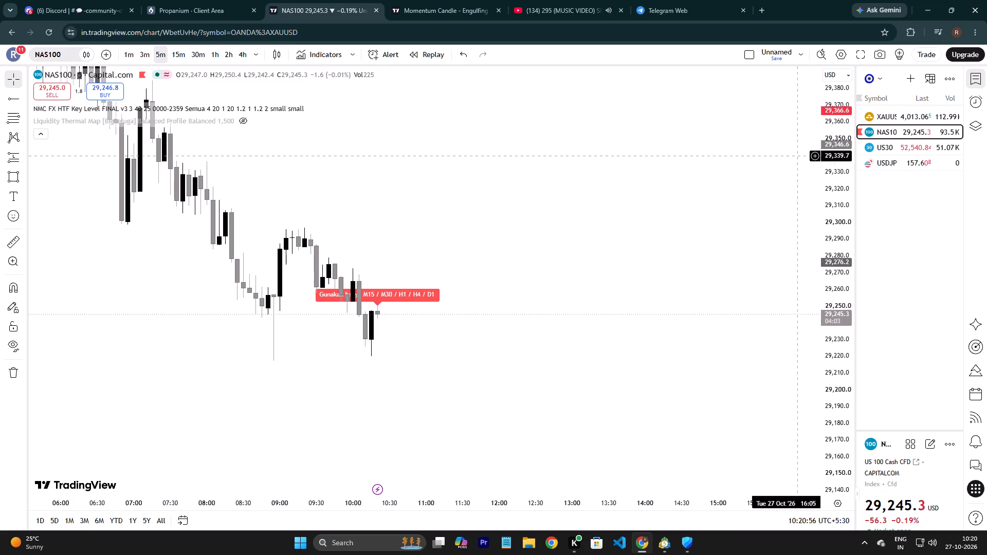
Switch the chart to XAUUSD on the 15-minute timeframe and open the indicator list.
click(904, 119)
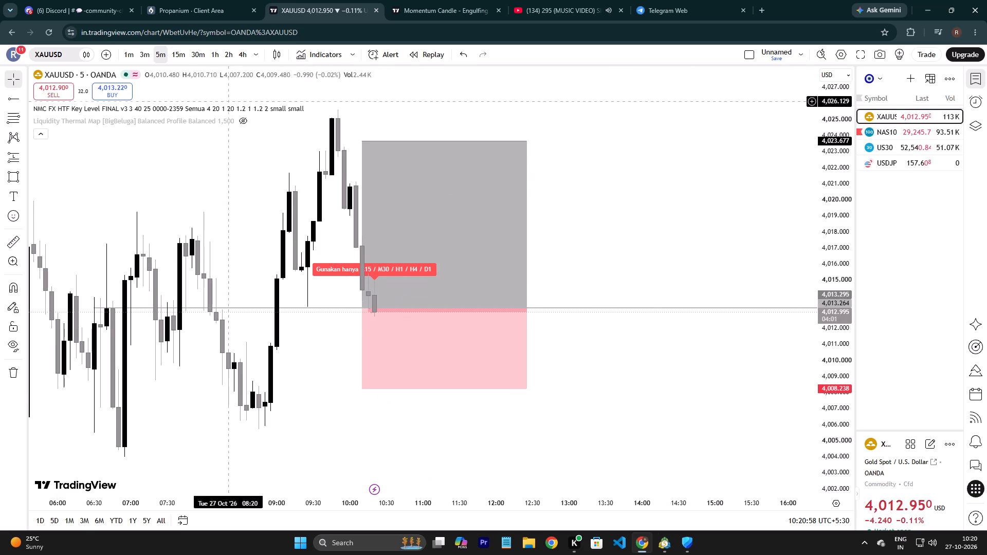
click(181, 53)
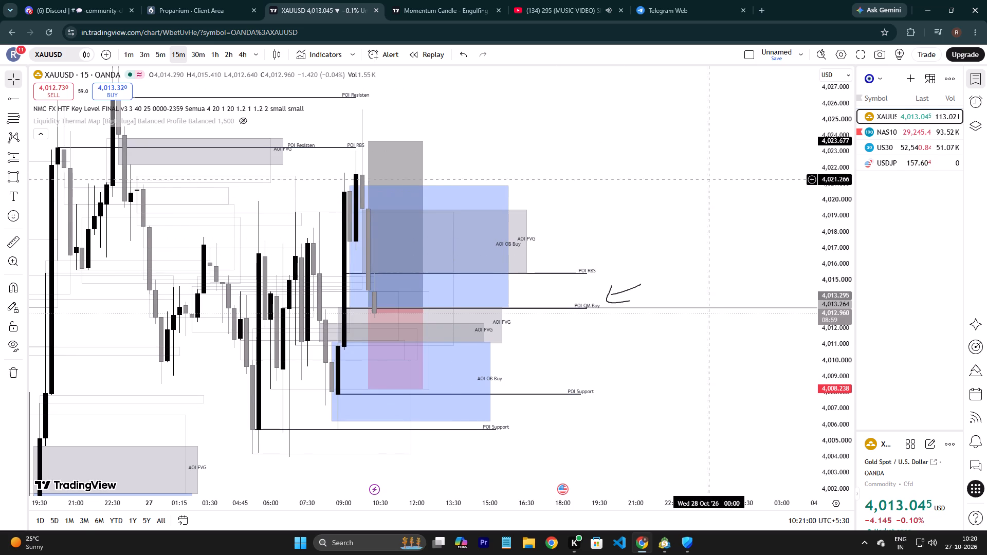
click(314, 55)
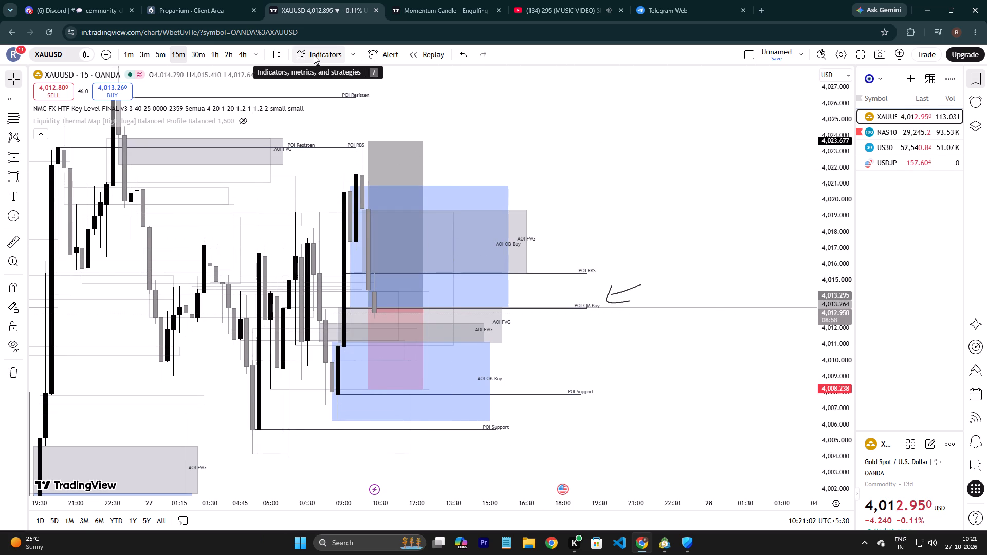
Switch to YouTube and play the suggested video "VARDAAN - CARRYMINATI X Wily Frenzy".
click(579, 0)
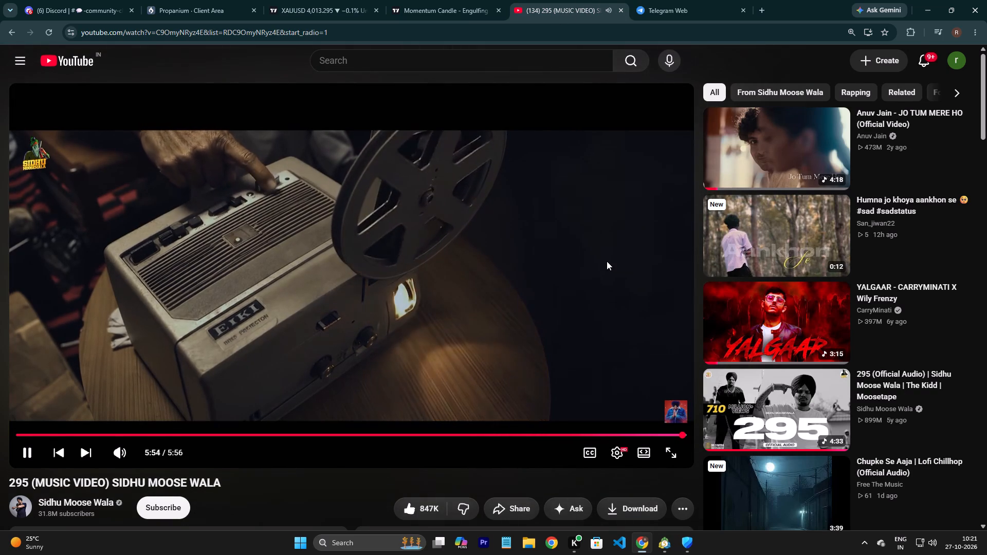
scroll(607, 261, down, 5)
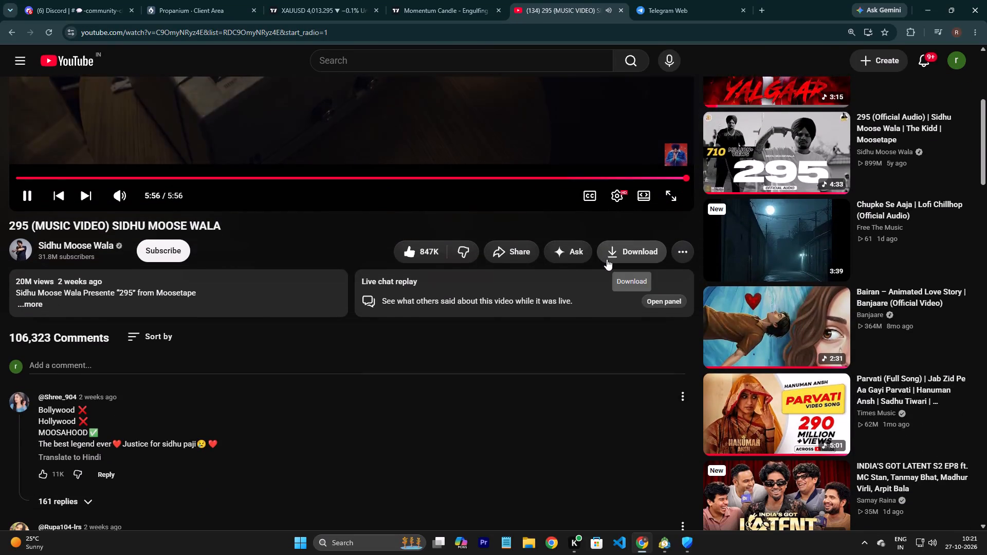
scroll(607, 259, down, 3)
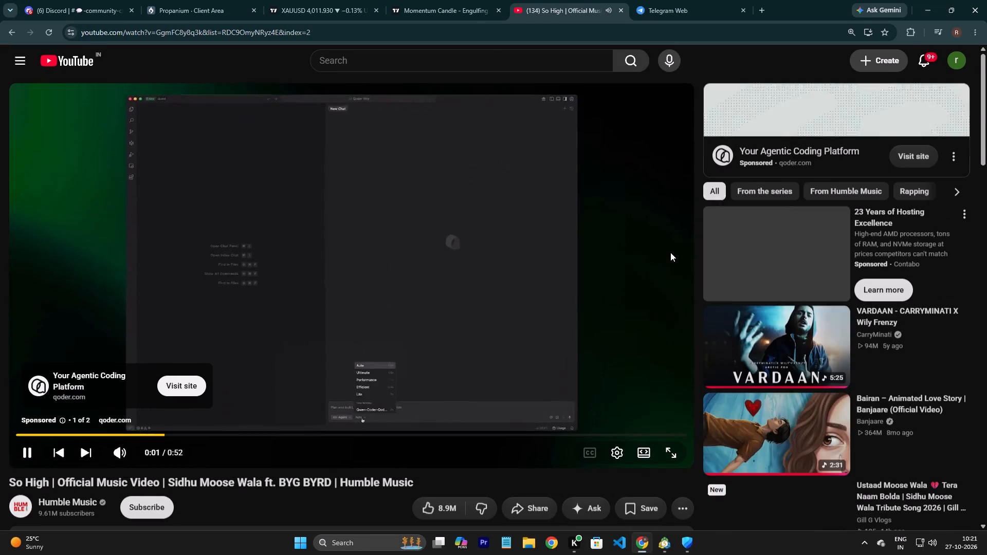
scroll(670, 252, down, 2)
double_click(734, 239)
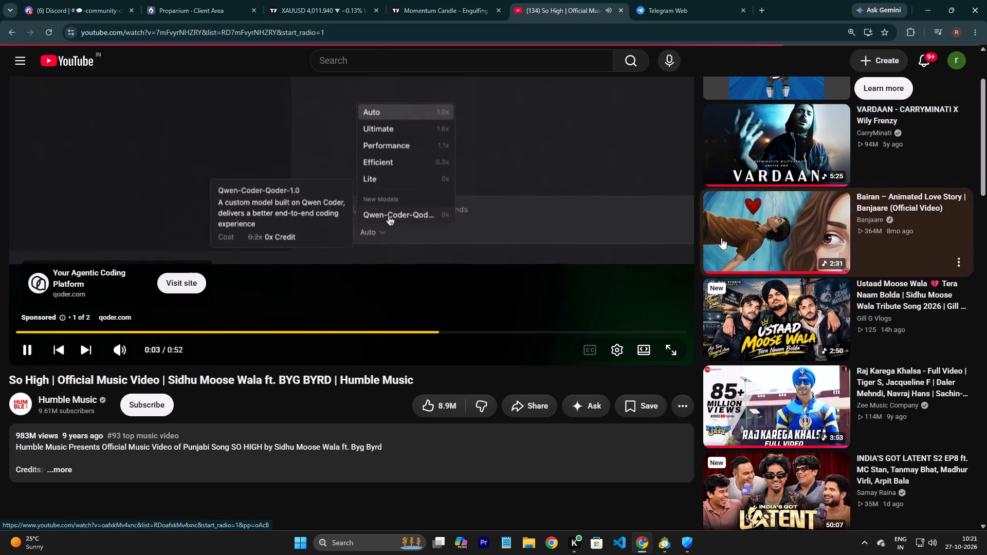
scroll(564, 272, up, 4)
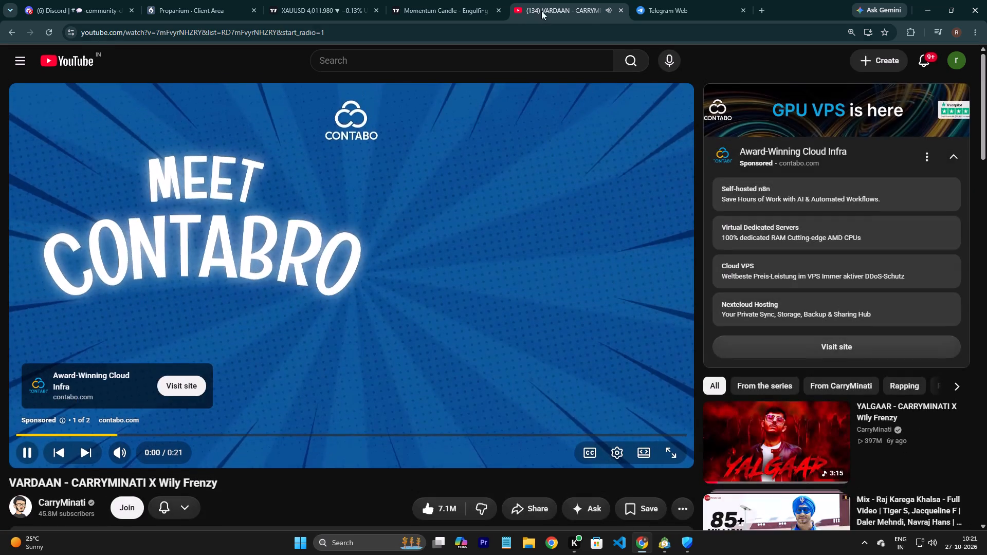
Remove the Momentum Candle - Engulfing / Panjang script from favourites on its script page and close that browser tab.
double_click(456, 0)
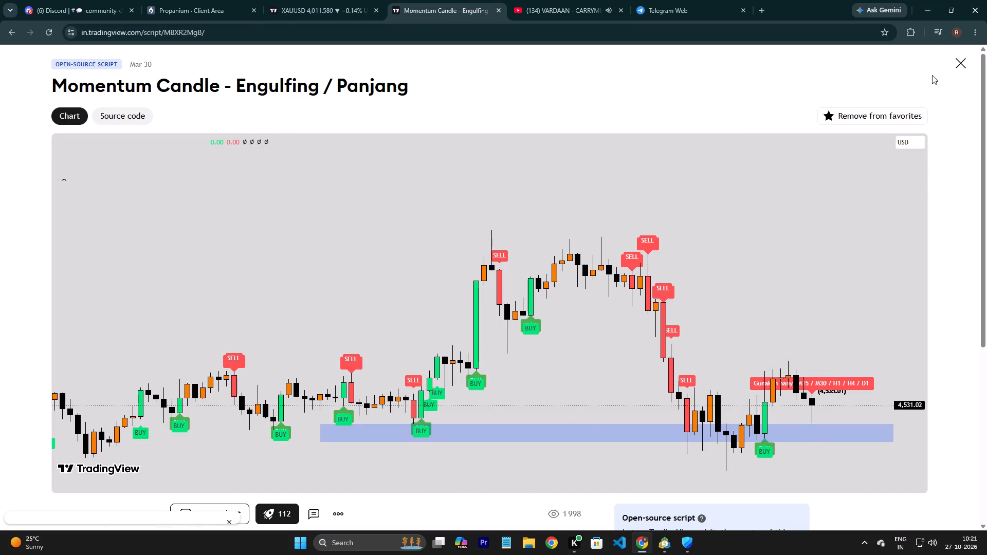
click(825, 116)
click(966, 63)
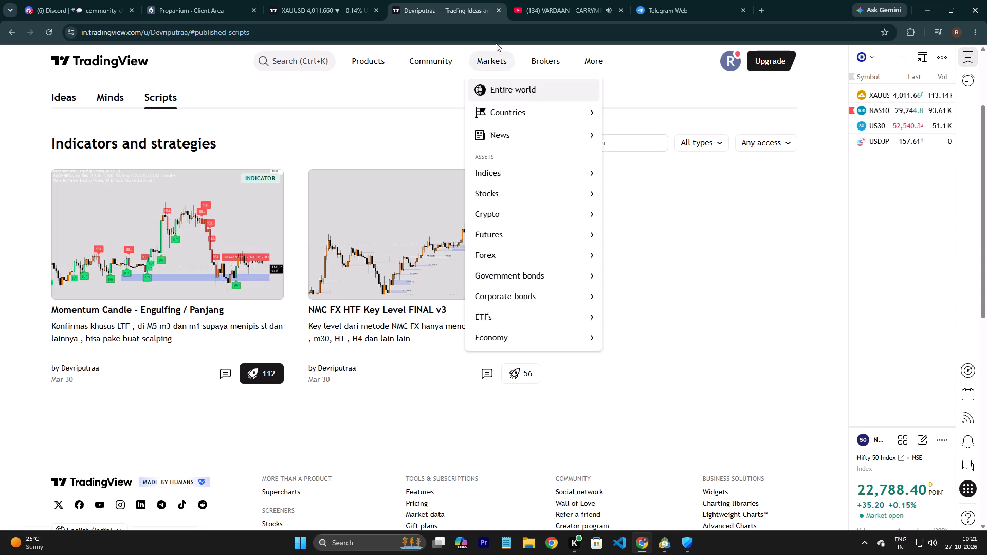
double_click(496, 13)
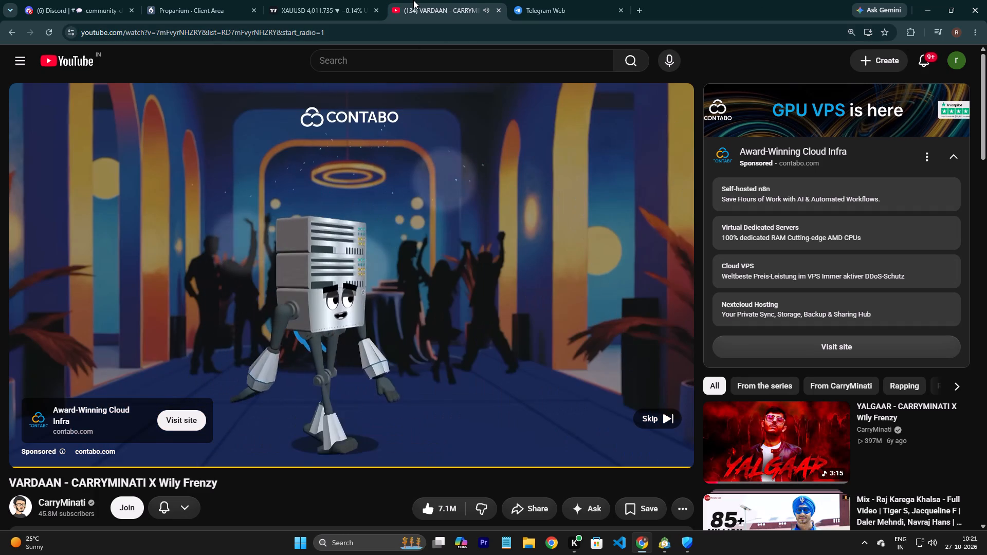
Skip the advert before the VARDAAN video.
click(670, 420)
Return to the XAUUSD chart and close the favourite indicators list.
click(324, 0)
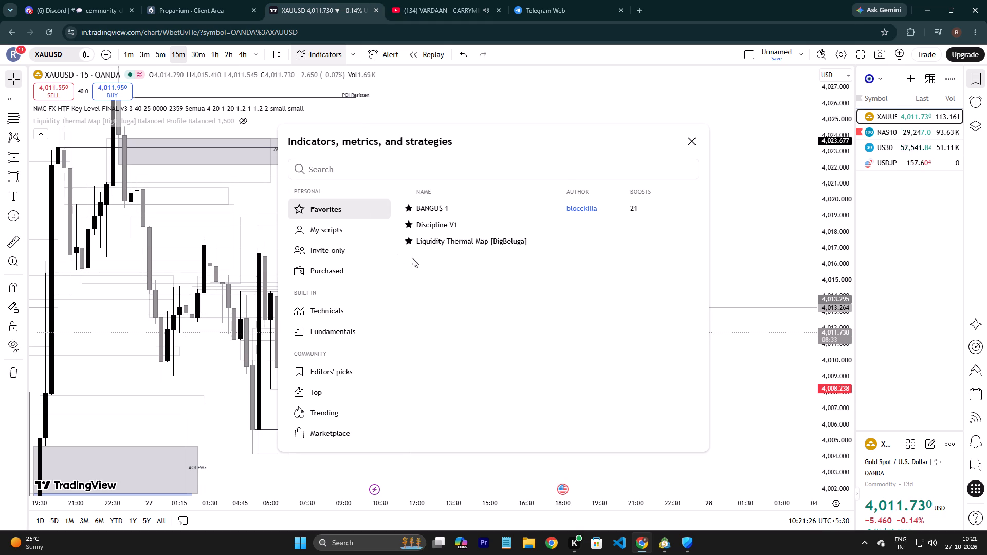
click(693, 143)
Return to YouTube and skip forward in the VARDAAN video past the one-minute mark.
click(453, 0)
click(307, 491)
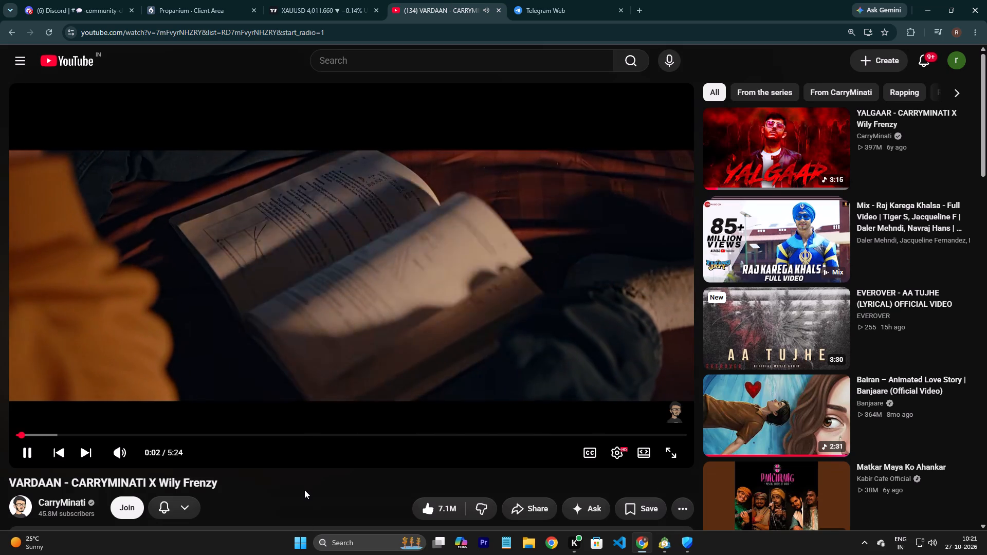
key(Right)
key(Right)
key(Right)
key(Right)
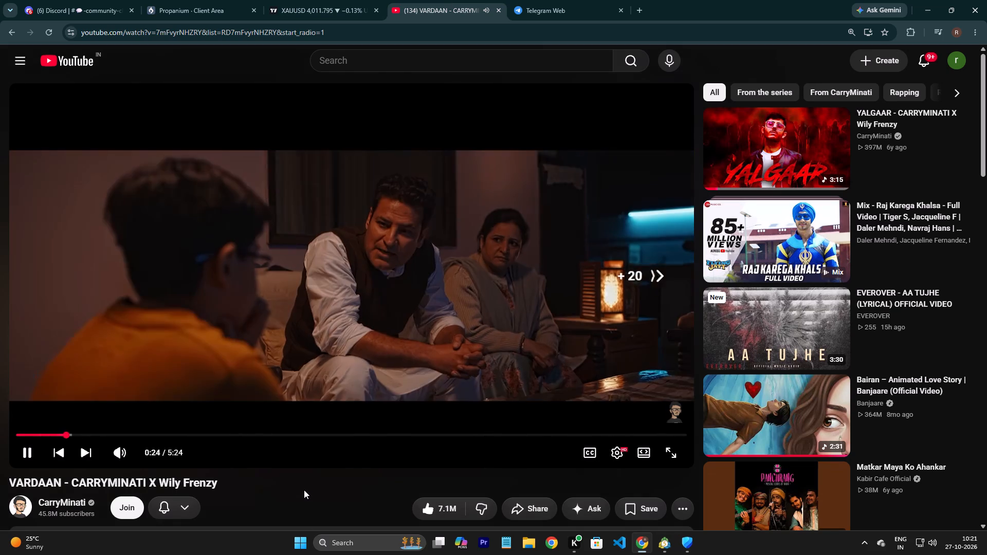
key(Right)
key(Right)
key(Right)
key(Right)
key(Right)
key(Right)
key(Right)
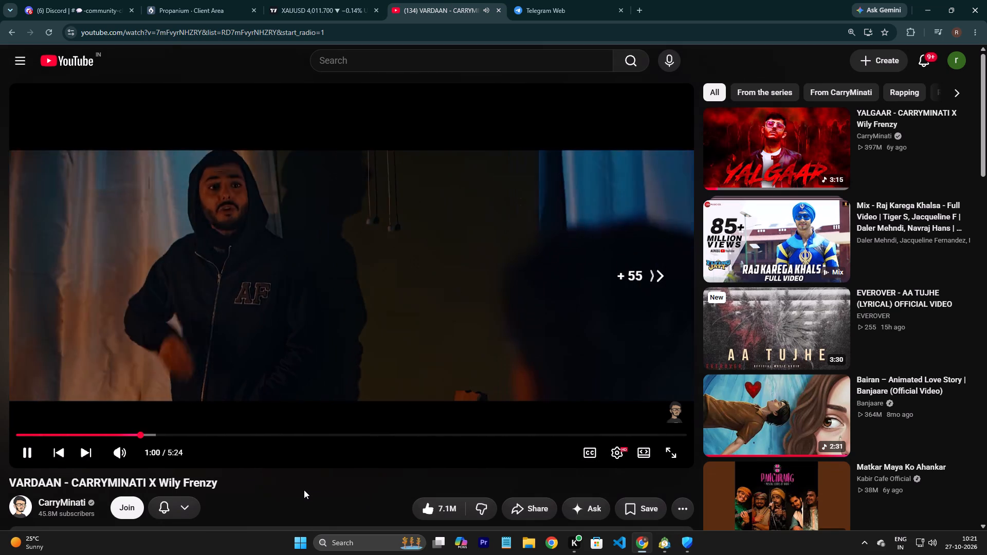
key(Right)
key(Right)
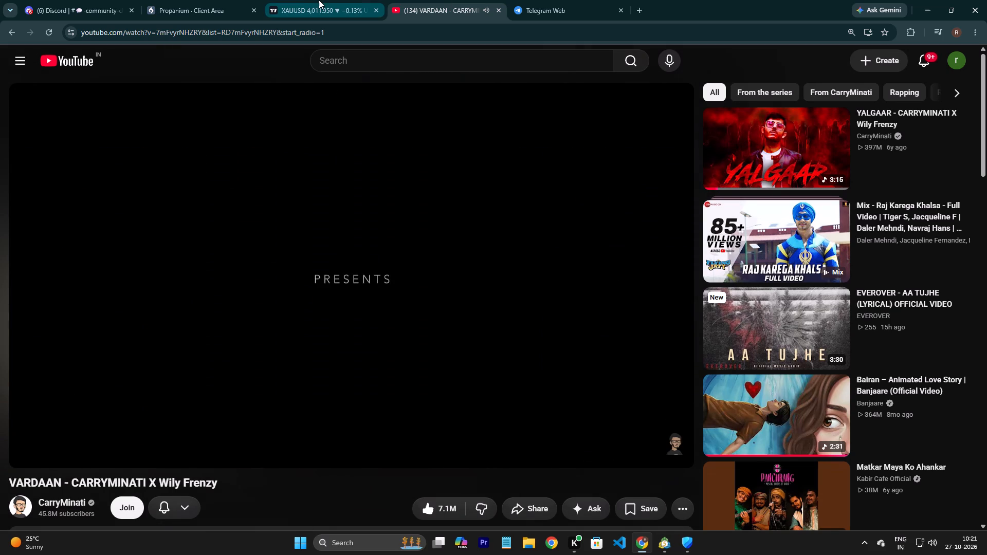
Return to the XAUUSD 15-minute chart and examine current price against the POI QM Buy level and nearby AOI zones.
double_click(319, 6)
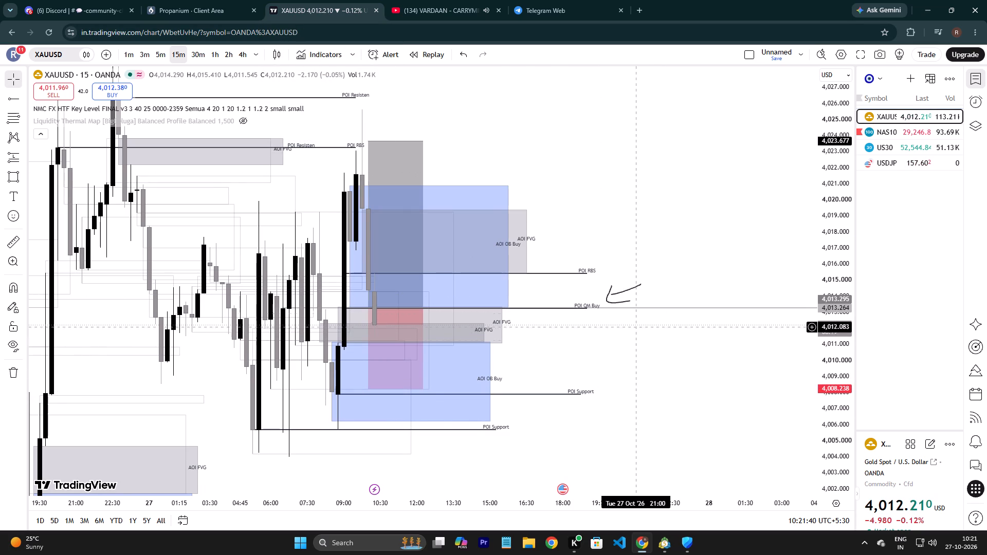
drag(606, 375, 690, 335)
double_click(697, 334)
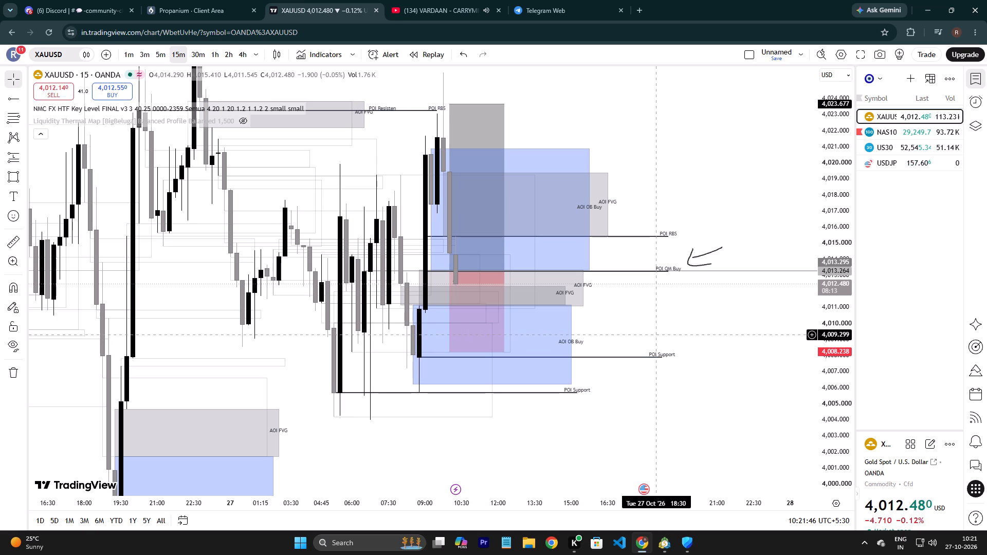
scroll(656, 336, up, 2)
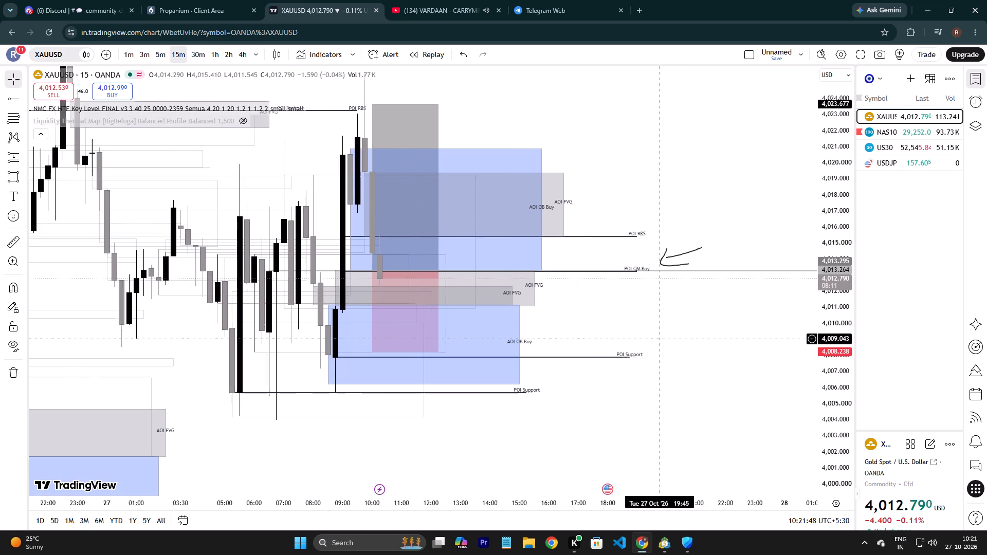
scroll(656, 339, up, 5)
click(540, 318)
drag(542, 319, 606, 318)
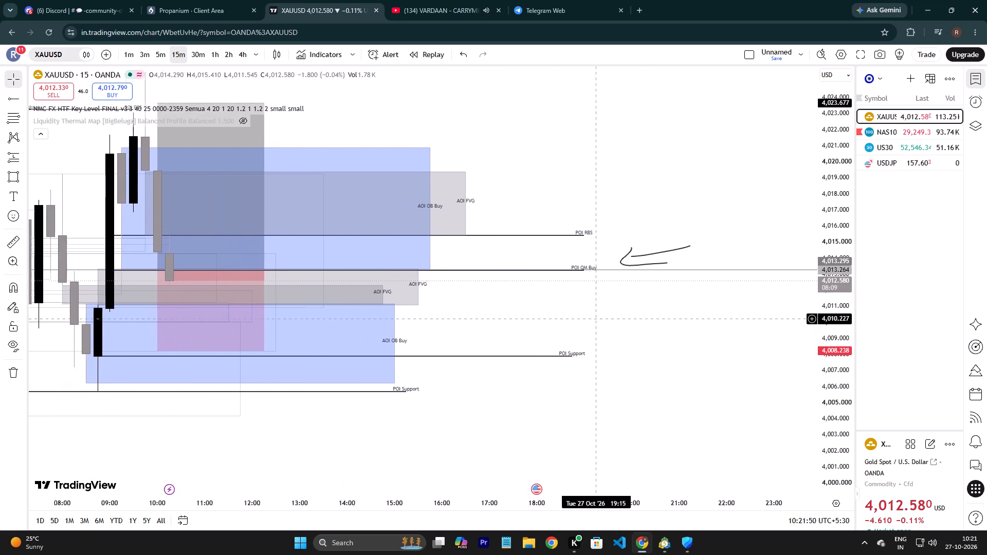
drag(606, 318, 681, 310)
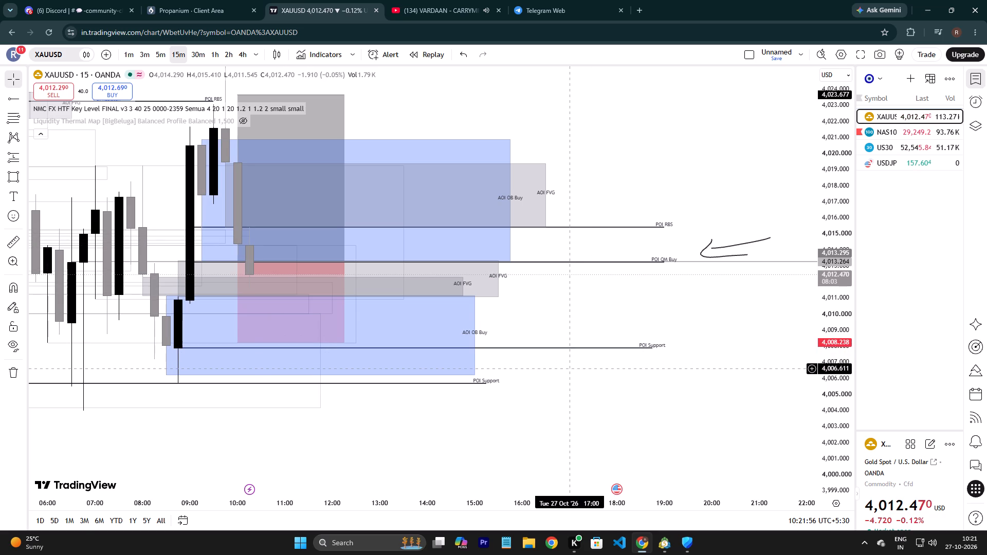
scroll(565, 366, down, 5)
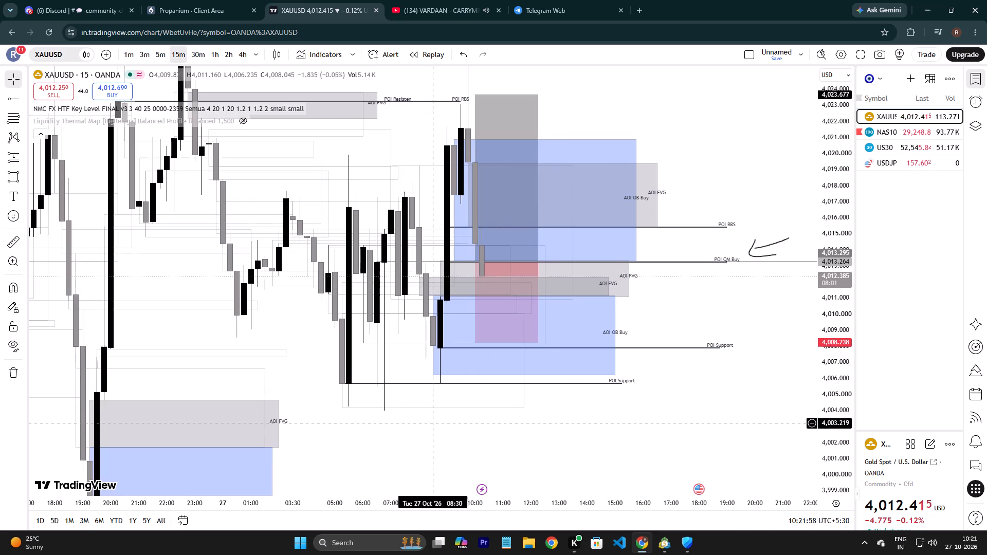
Examine the XAUUSD buy order blocks, FVGs and support levels below the current price.
drag(734, 324, 666, 252)
click(666, 252)
drag(633, 410, 620, 360)
click(625, 337)
drag(588, 373, 599, 336)
scroll(585, 386, down, 2)
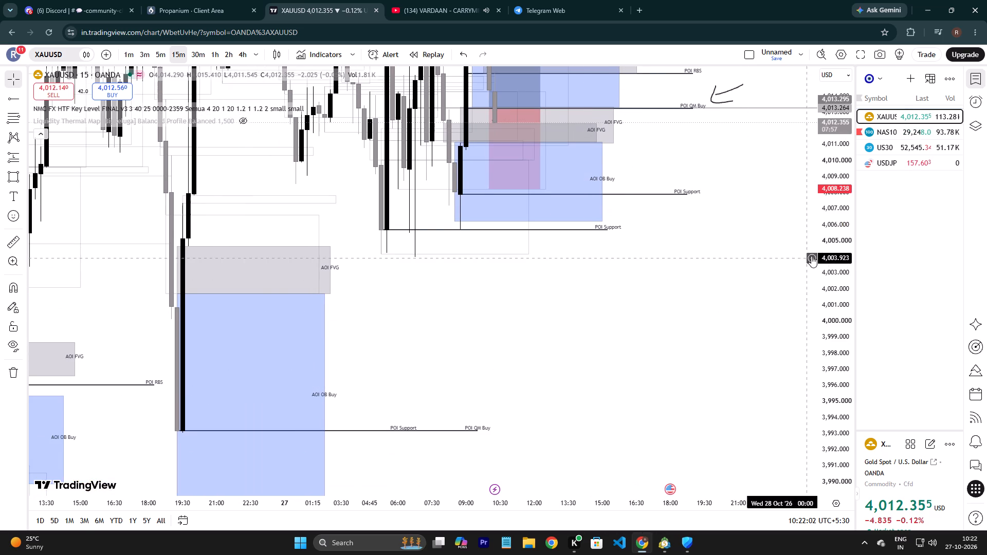
drag(835, 232, 834, 250)
drag(812, 357, 811, 366)
click(811, 366)
drag(688, 316, 661, 322)
click(645, 326)
drag(718, 334, 718, 329)
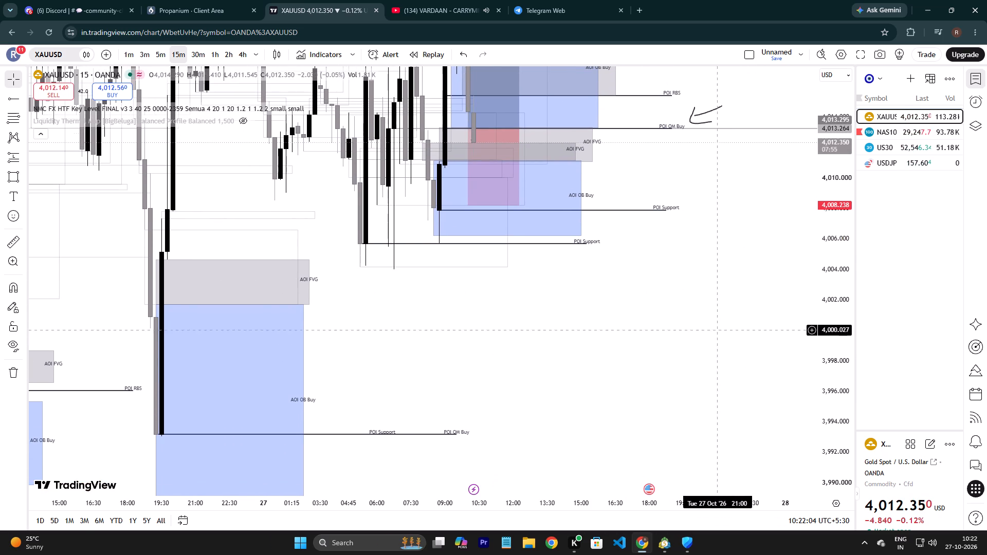
drag(718, 329, 718, 309)
drag(718, 290, 718, 280)
drag(842, 217, 790, 360)
scroll(628, 382, down, 6)
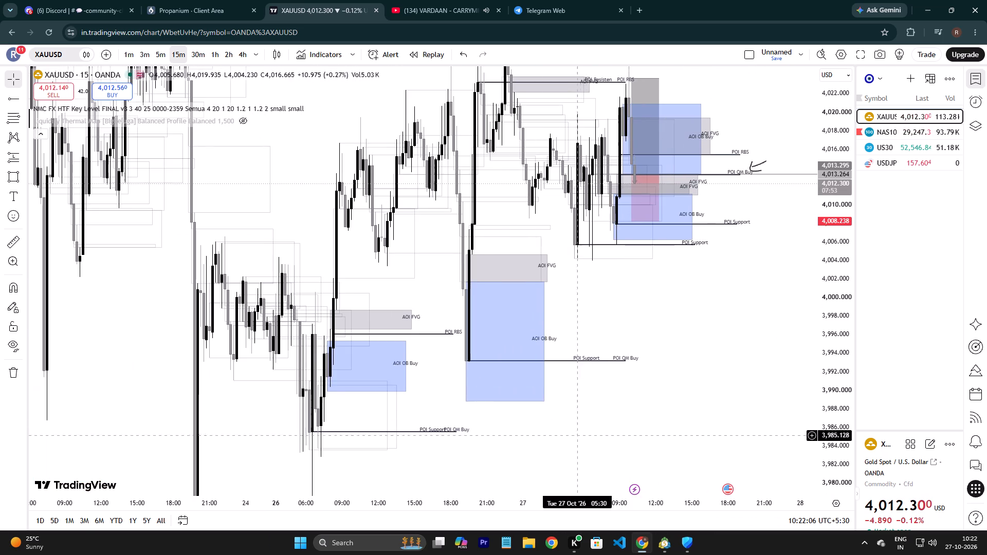
drag(578, 437, 665, 379)
drag(672, 376, 707, 358)
click(714, 354)
scroll(534, 413, down, 5)
Review older XAUUSD price history up to the resistance and seller zones near 4,140, dismissing the advert over the chart.
drag(389, 232, 415, 416)
drag(840, 182, 818, 413)
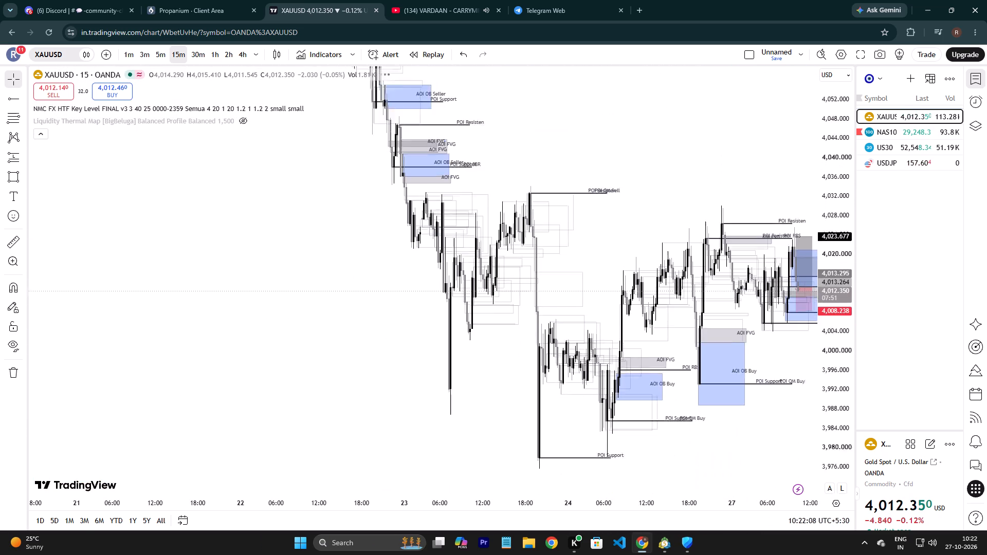
drag(818, 413, 801, 492)
drag(306, 282, 501, 460)
drag(526, 462, 575, 459)
scroll(439, 301, up, 9)
drag(173, 361, 463, 425)
drag(826, 325, 816, 190)
drag(820, 154, 828, 85)
drag(833, 264, 827, 91)
drag(826, 88, 822, 62)
drag(551, 294, 574, 281)
drag(580, 279, 741, 237)
click(741, 237)
scroll(696, 245, up, 5)
drag(838, 280, 835, 270)
drag(832, 222, 830, 196)
click(255, 460)
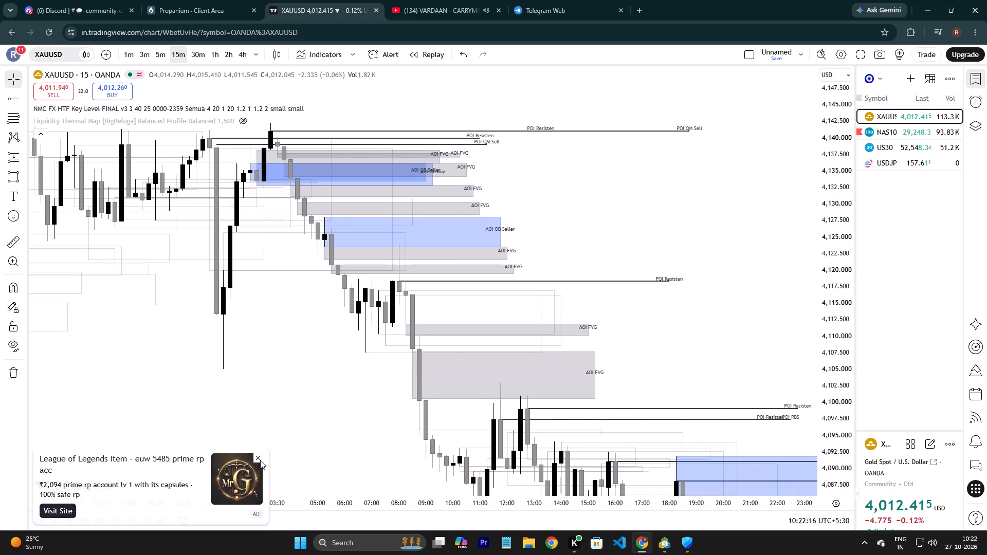
drag(520, 414, 502, 375)
drag(497, 363, 485, 327)
drag(686, 371, 653, 356)
click(582, 332)
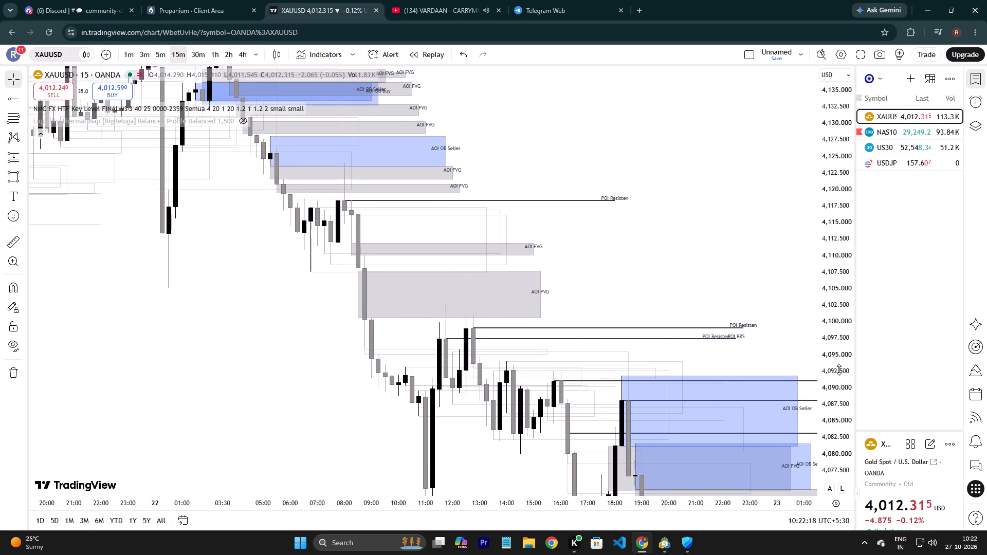
Examine the 22 October XAUUSD seller order blocks, FVGs and resistance levels between about 4,070 and 4,100.
drag(838, 368, 827, 329)
drag(824, 282, 814, 224)
drag(787, 365, 787, 353)
drag(787, 334, 784, 284)
drag(738, 334, 734, 314)
click(728, 280)
drag(718, 326, 713, 317)
drag(711, 312, 693, 272)
click(693, 272)
drag(699, 290, 687, 268)
drag(675, 255, 665, 242)
drag(528, 386, 500, 371)
drag(453, 341, 439, 330)
drag(451, 363, 394, 308)
drag(428, 363, 416, 357)
drag(399, 346, 373, 328)
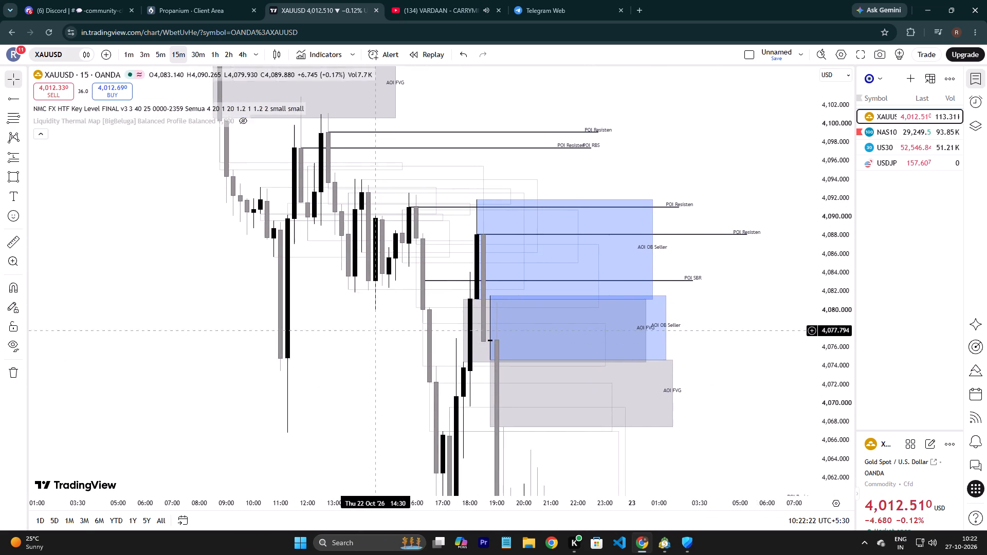
drag(373, 328, 367, 324)
drag(721, 360, 709, 337)
drag(703, 321, 695, 292)
drag(700, 348, 687, 326)
drag(674, 281, 671, 275)
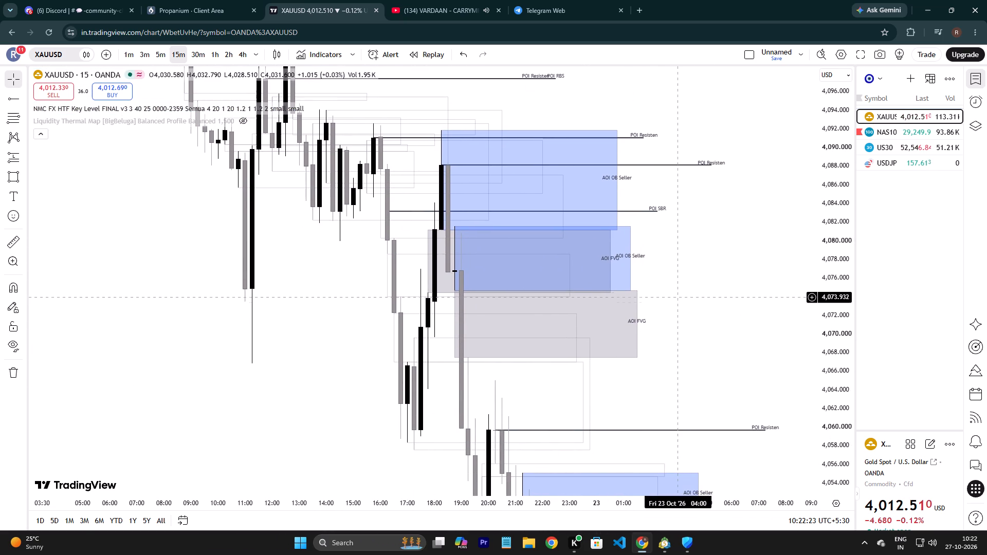
Follow the XAUUSD decline into 23 October, examining the seller zones and POI levels between about 4,060 and 4,034.
drag(694, 321, 667, 268)
drag(673, 302, 671, 291)
drag(669, 284, 668, 270)
drag(683, 314, 681, 308)
drag(676, 293, 672, 280)
drag(676, 318, 667, 286)
drag(677, 315, 668, 281)
drag(692, 342, 691, 337)
drag(688, 329, 686, 314)
drag(699, 330, 693, 318)
drag(689, 305, 686, 297)
drag(702, 325, 700, 318)
drag(698, 312, 694, 306)
drag(707, 327, 700, 302)
drag(713, 323, 706, 301)
drag(721, 327, 720, 323)
drag(718, 316, 716, 310)
drag(722, 329, 720, 322)
drag(718, 318, 715, 309)
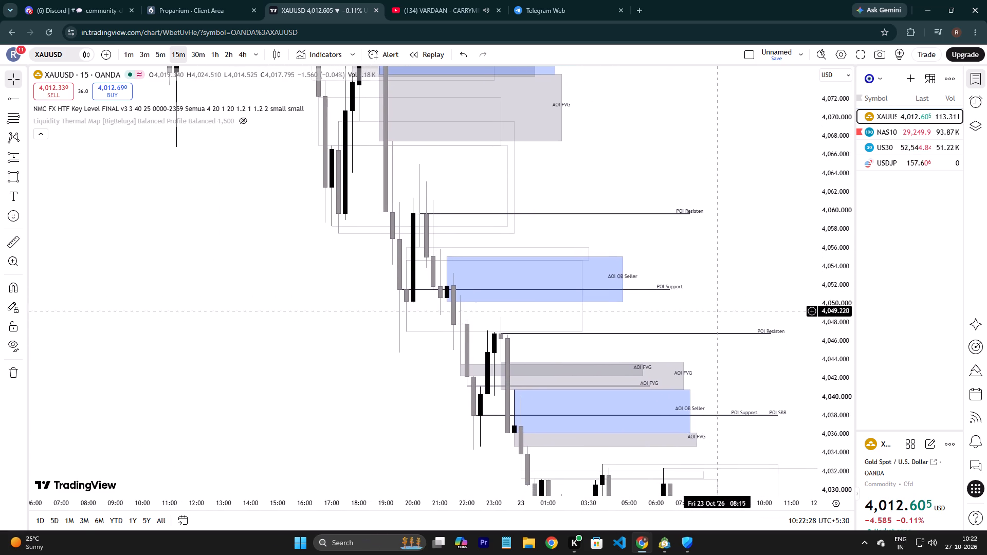
drag(721, 338, 717, 326)
drag(715, 321, 714, 316)
drag(723, 339, 717, 320)
drag(723, 338, 715, 316)
drag(723, 342, 718, 325)
drag(724, 338, 719, 321)
drag(726, 339, 721, 323)
drag(725, 335, 718, 318)
drag(723, 341, 720, 333)
drag(717, 327, 714, 319)
click(719, 337)
drag(715, 328, 711, 320)
drag(718, 338, 703, 307)
drag(714, 334, 689, 295)
drag(718, 341, 637, 285)
Examine the 23 October XAUUSD candles around the POI QM Sell level and the drop that follows it.
drag(670, 289, 611, 293)
drag(631, 288, 588, 288)
drag(580, 289, 549, 293)
drag(603, 282, 562, 283)
drag(547, 283, 592, 289)
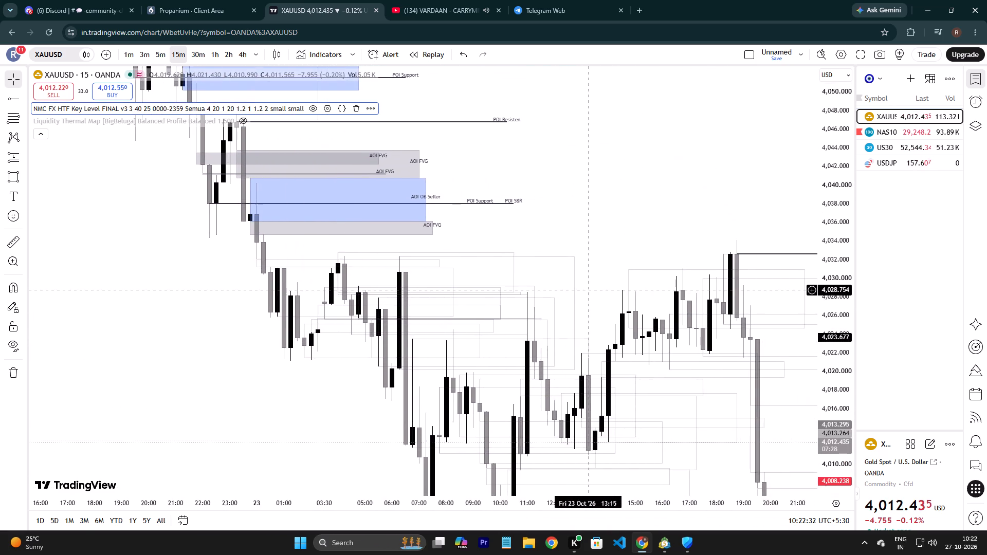
drag(592, 289, 540, 283)
drag(602, 292, 465, 263)
drag(565, 288, 471, 254)
drag(578, 275, 524, 250)
drag(560, 275, 538, 271)
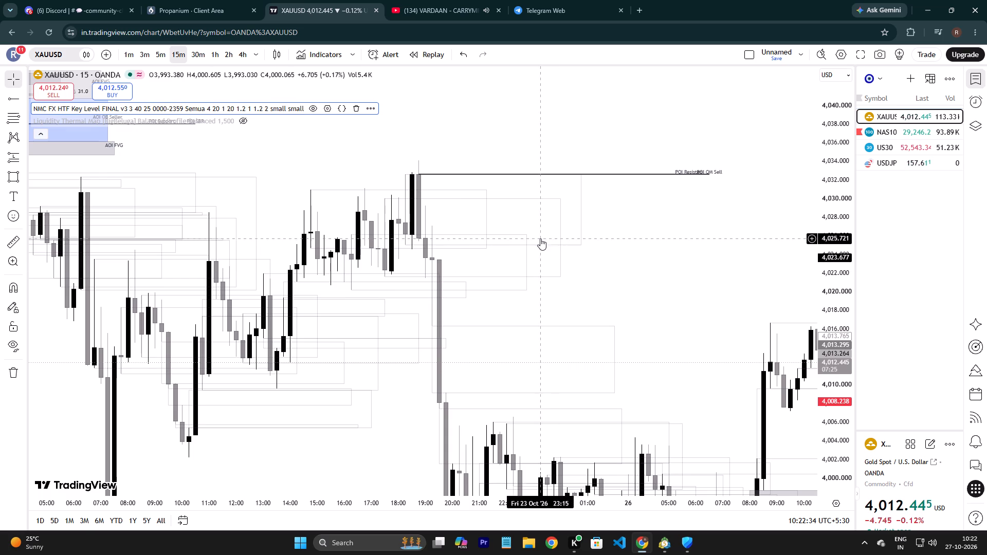
drag(555, 234, 449, 235)
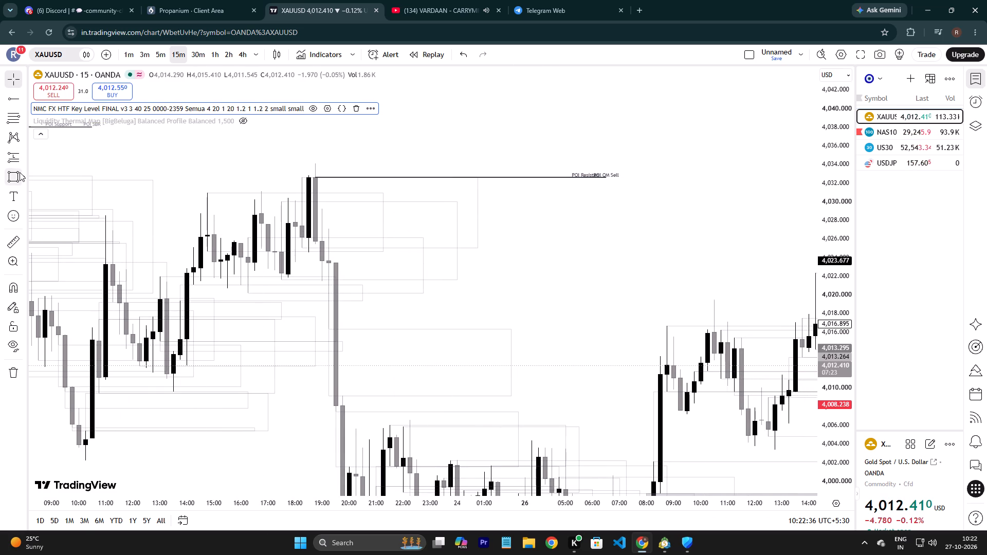
Draw a rectangle zone at the POI QM Sell level from 23 October 18:45, spanning about 4,032.67 to 4,031.02.
click(21, 173)
click(12, 177)
click(38, 329)
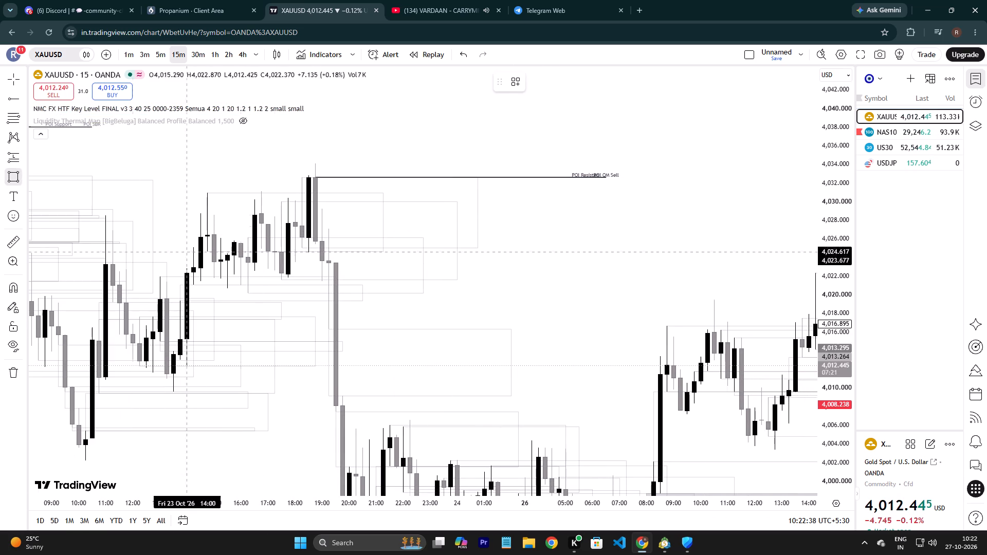
click(314, 177)
drag(316, 181, 319, 192)
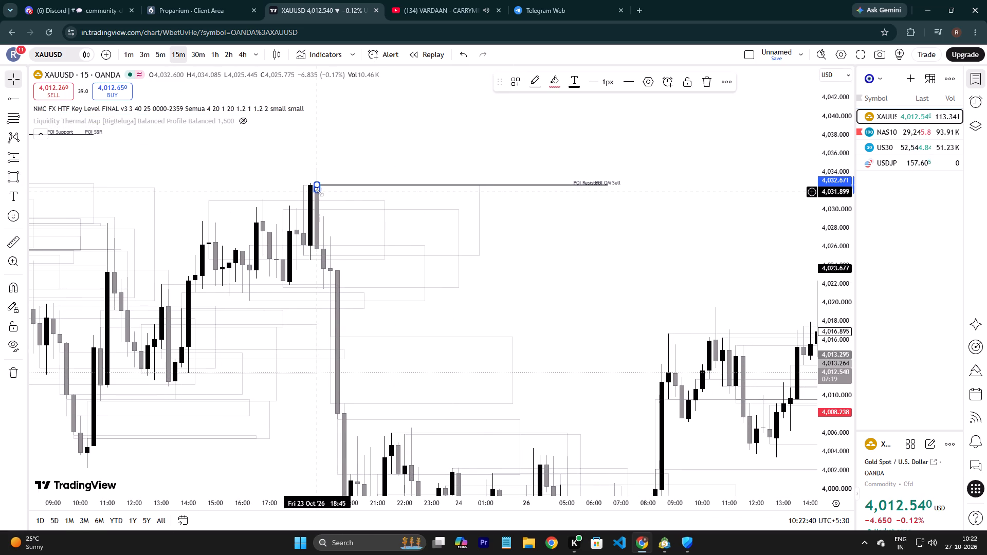
drag(319, 191, 317, 200)
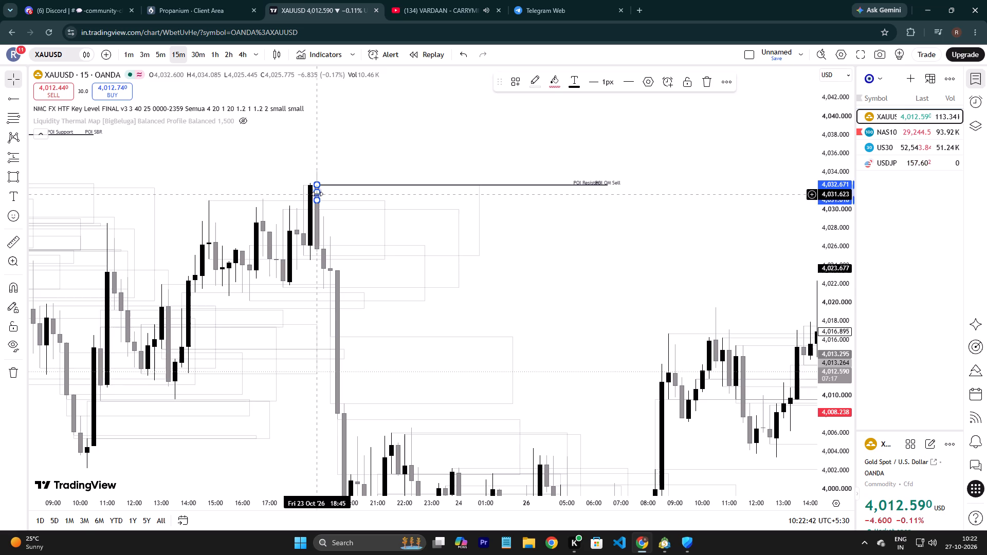
Extend the new sell zone's end past the current candles to about 21:45 on 27 October.
drag(317, 194, 323, 195)
drag(328, 195, 343, 193)
click(378, 194)
drag(381, 195, 375, 193)
drag(333, 189, 336, 189)
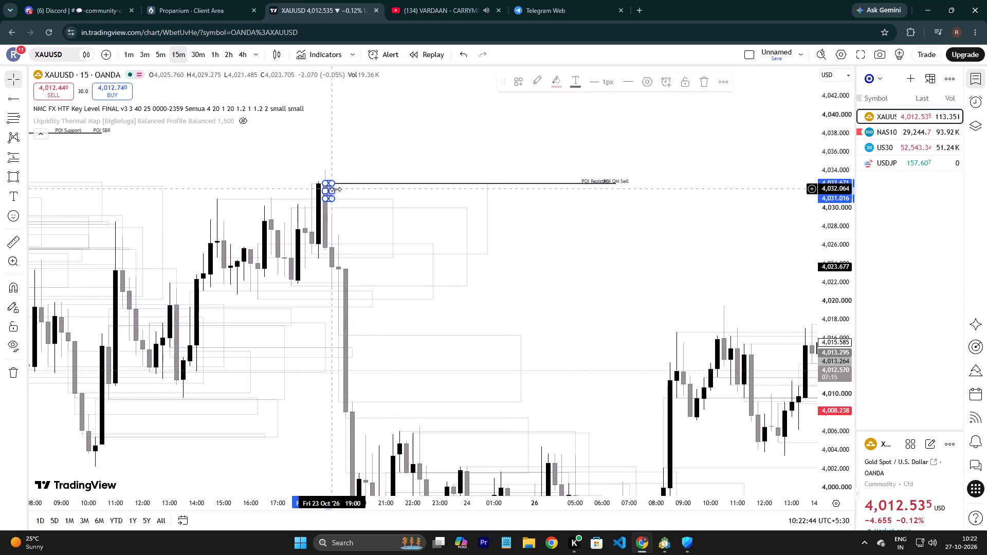
drag(336, 189, 715, 186)
drag(684, 268, 210, 271)
scroll(215, 271, down, 5)
drag(560, 260, 550, 259)
drag(543, 259, 520, 259)
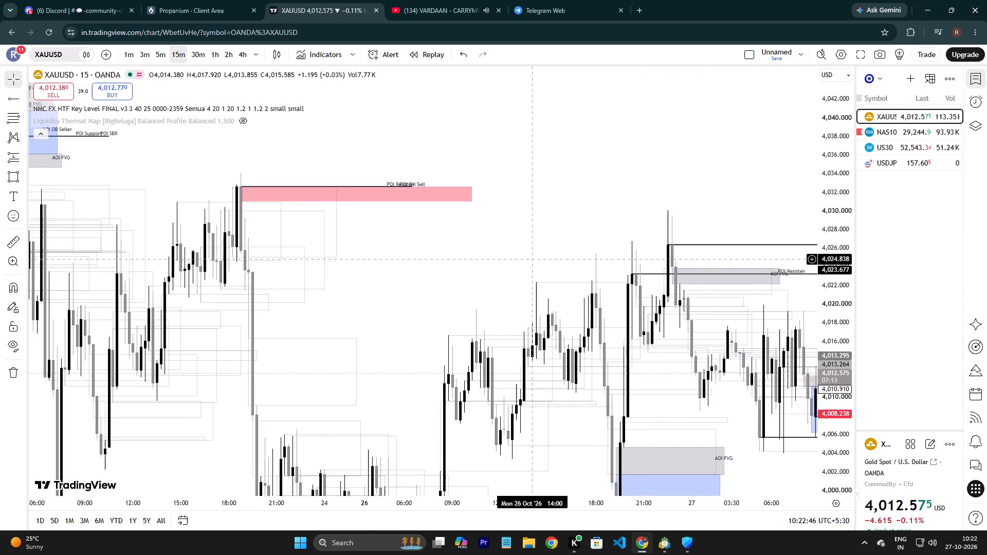
drag(520, 259, 272, 261)
click(272, 261)
scroll(270, 260, down, 4)
click(421, 196)
drag(424, 196, 514, 195)
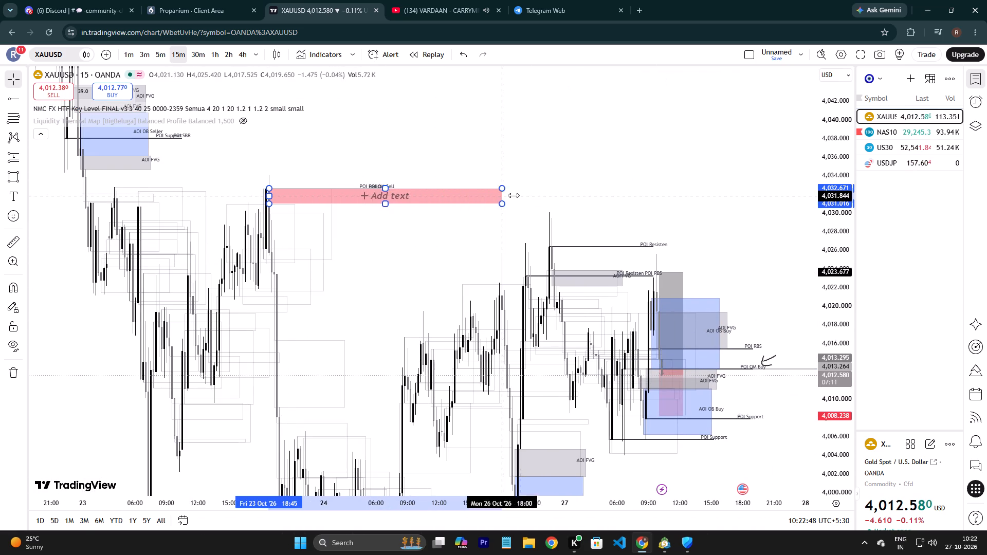
drag(514, 195, 781, 192)
Examine the price action between the new sell zone and the 26–27 October resistance, FVG and buy levels.
drag(351, 272, 376, 254)
drag(383, 252, 443, 242)
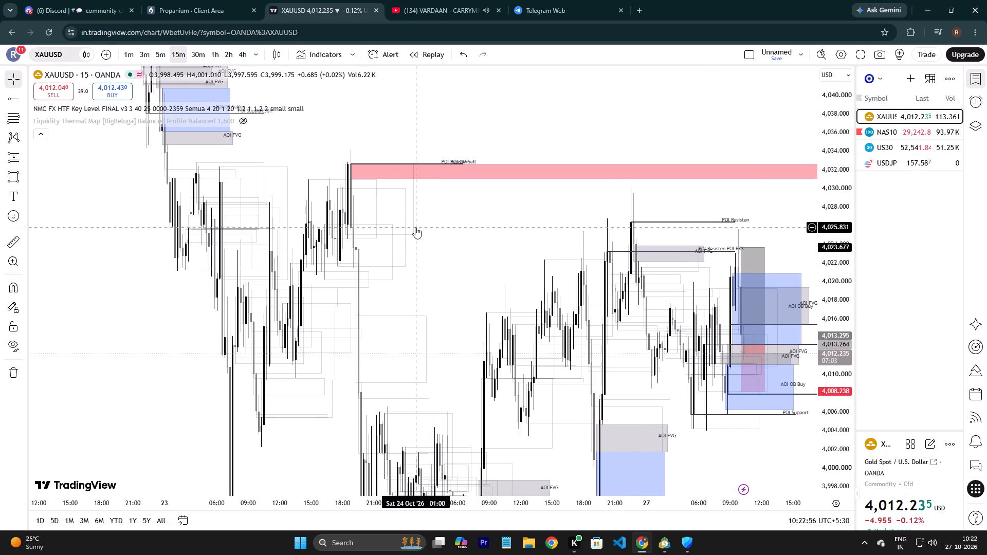
scroll(422, 235, up, 8)
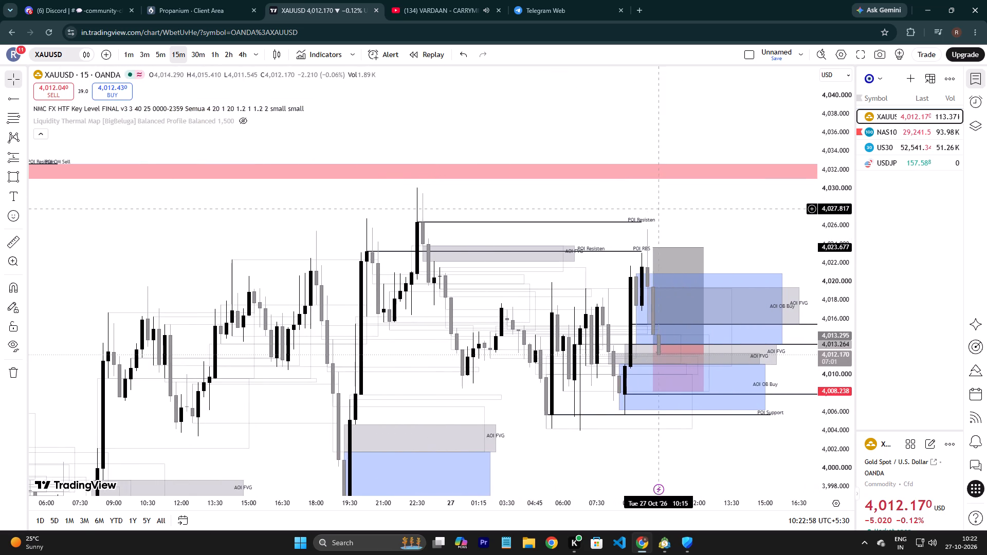
scroll(342, 223, down, 1)
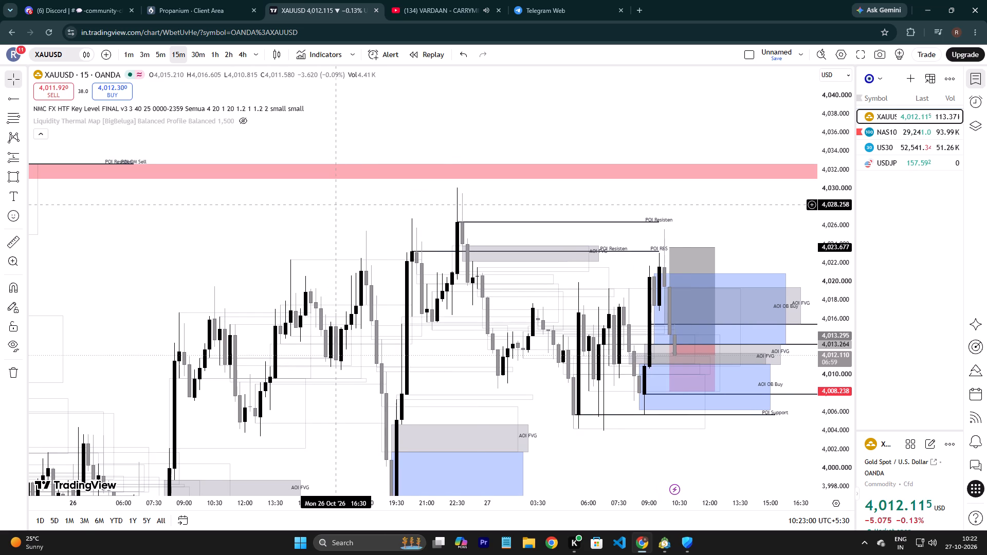
drag(330, 215, 325, 215)
click(234, 218)
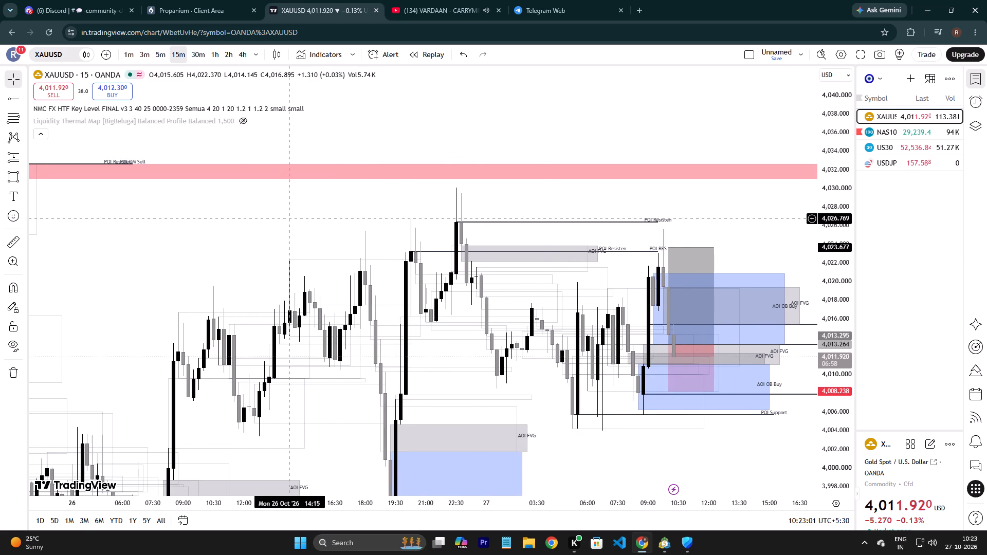
click(590, 452)
drag(585, 448, 441, 404)
Move the long position one candle later to start at 27 October 10:15, with entry at about 4,013.33.
drag(829, 371, 824, 276)
scroll(776, 306, up, 2)
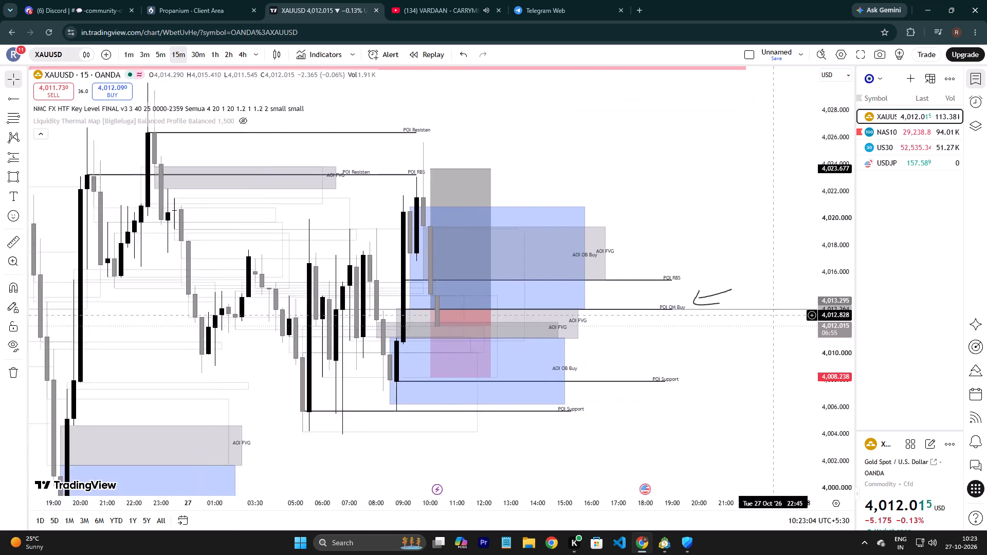
scroll(770, 316, up, 5)
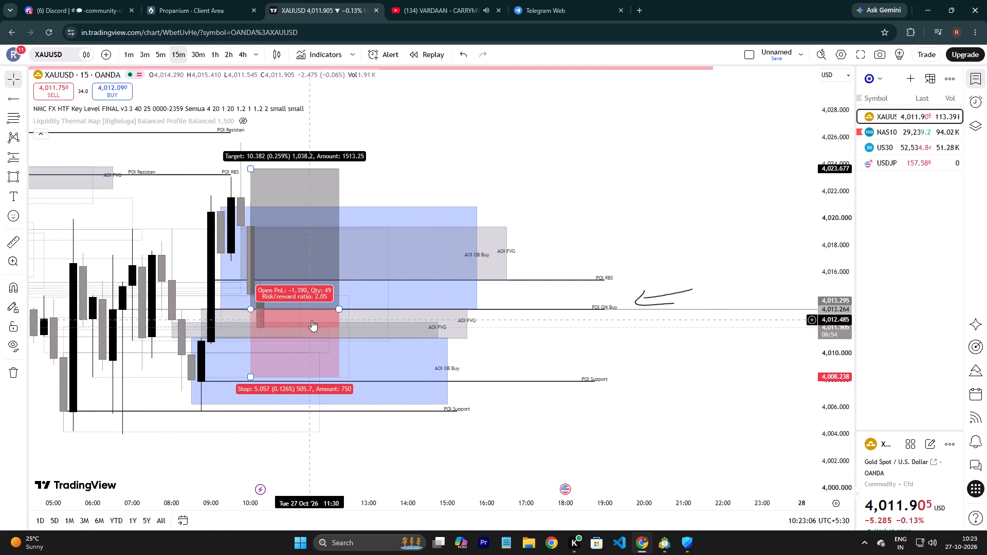
click(311, 320)
double_click(316, 320)
drag(332, 319, 337, 319)
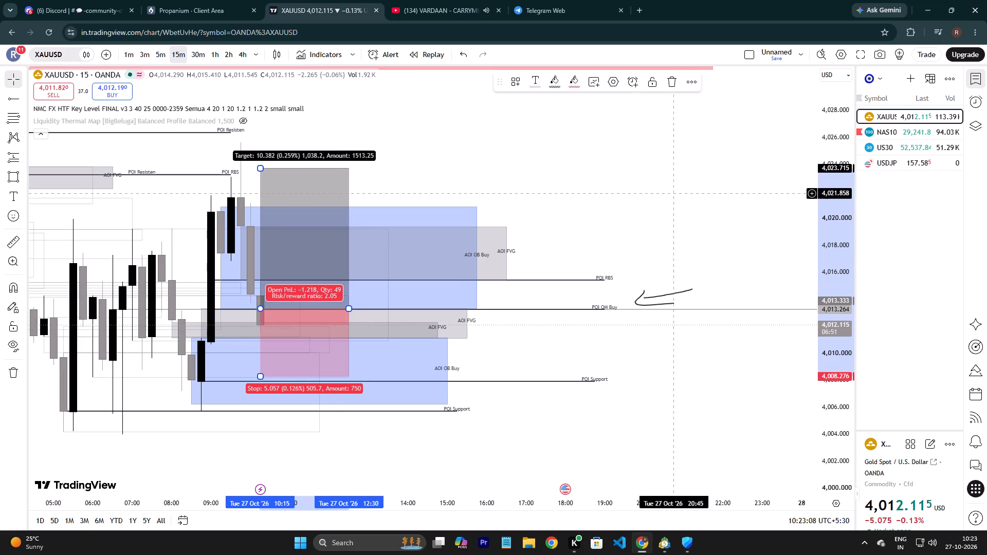
click(683, 191)
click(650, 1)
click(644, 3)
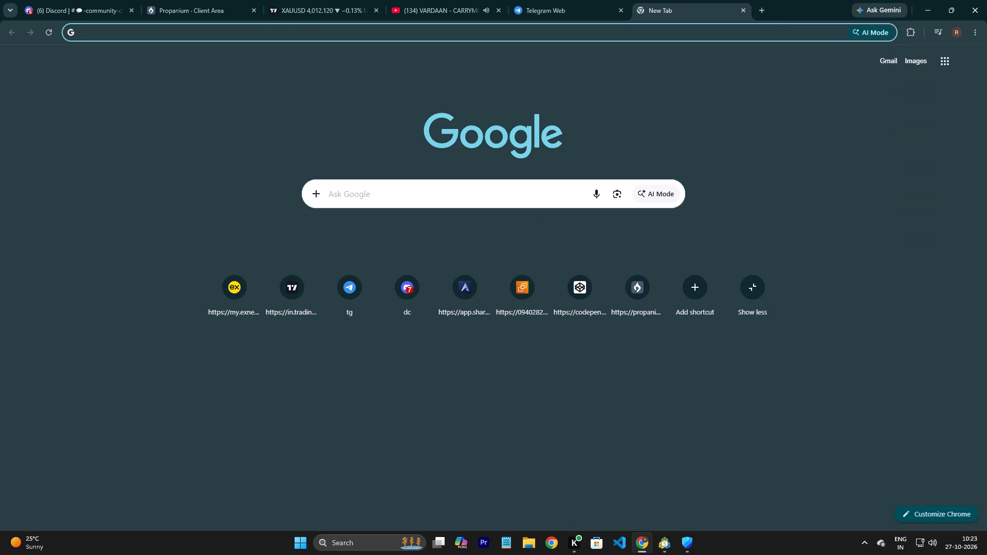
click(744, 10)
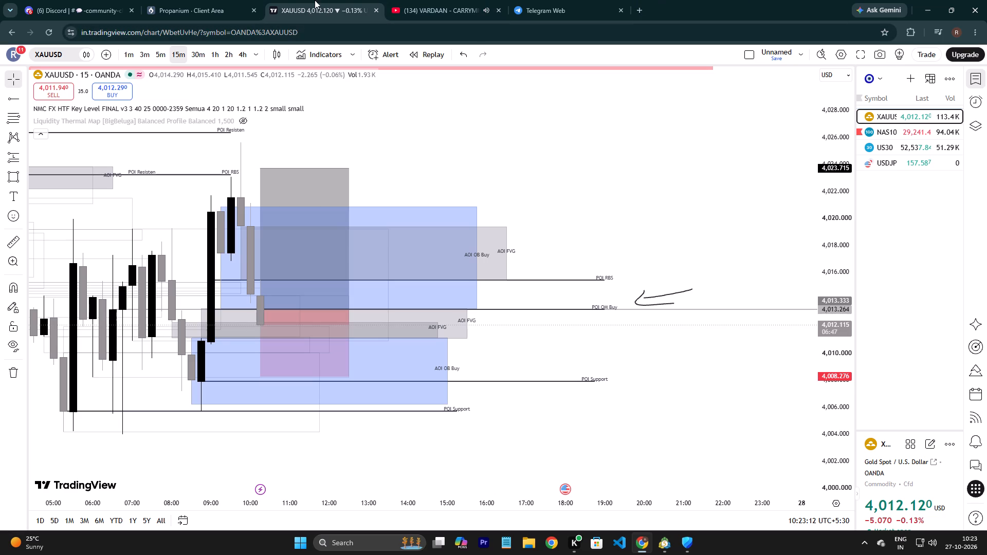
Raise the long position's target to about 4,029, above the POI Resisten line and below the sell zone.
drag(479, 155, 526, 182)
click(527, 182)
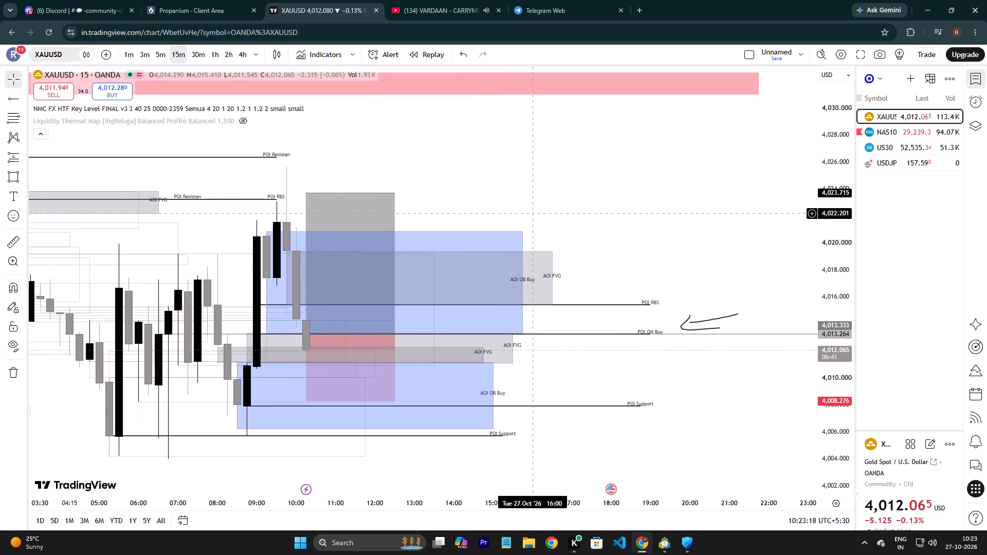
scroll(539, 190, down, 2)
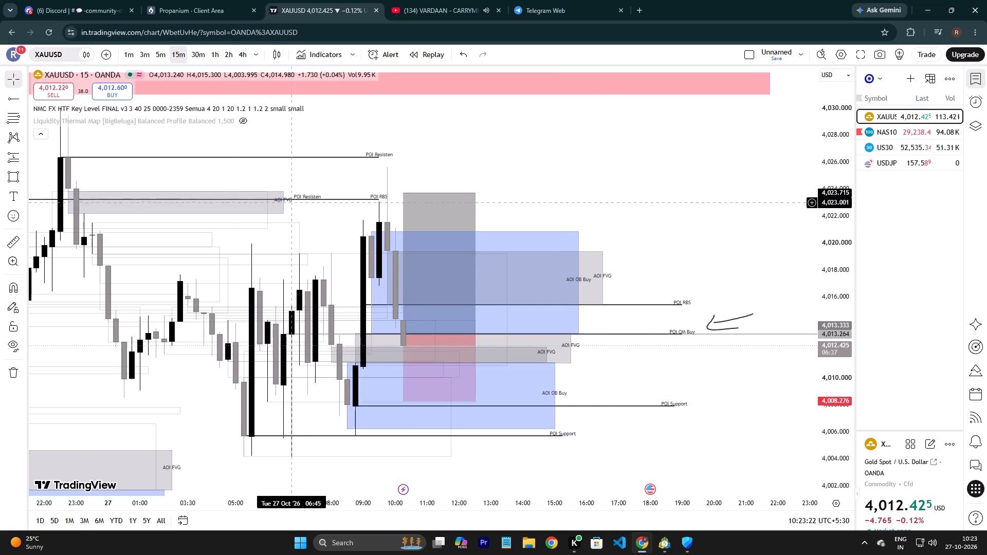
drag(404, 156, 444, 203)
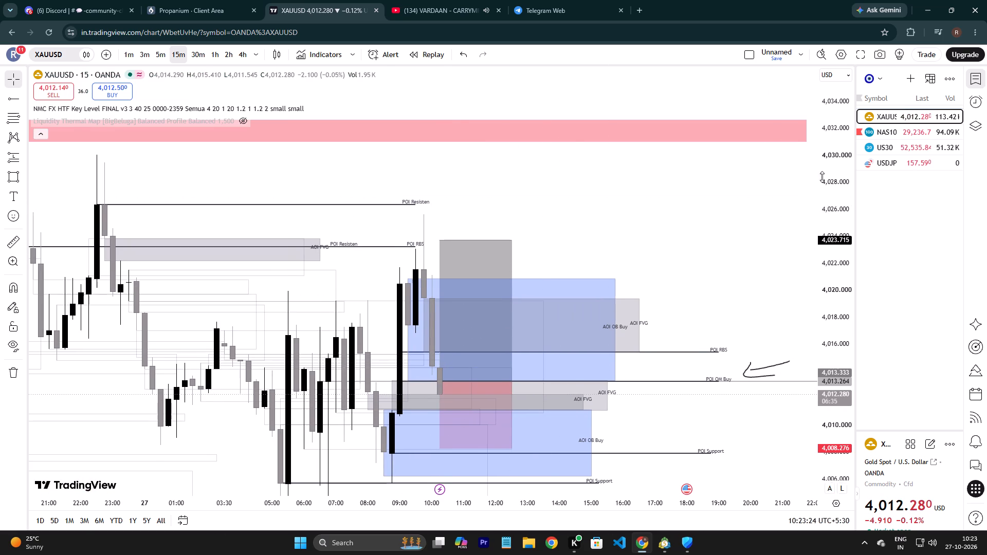
drag(826, 183, 829, 194)
drag(829, 195, 830, 228)
click(830, 228)
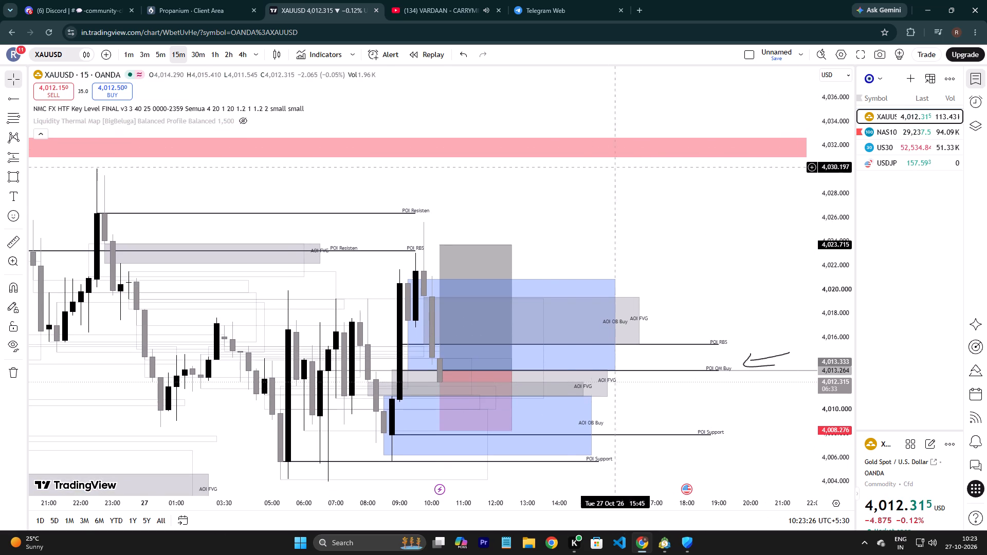
drag(498, 187, 503, 192)
double_click(502, 200)
scroll(244, 172, down, 2)
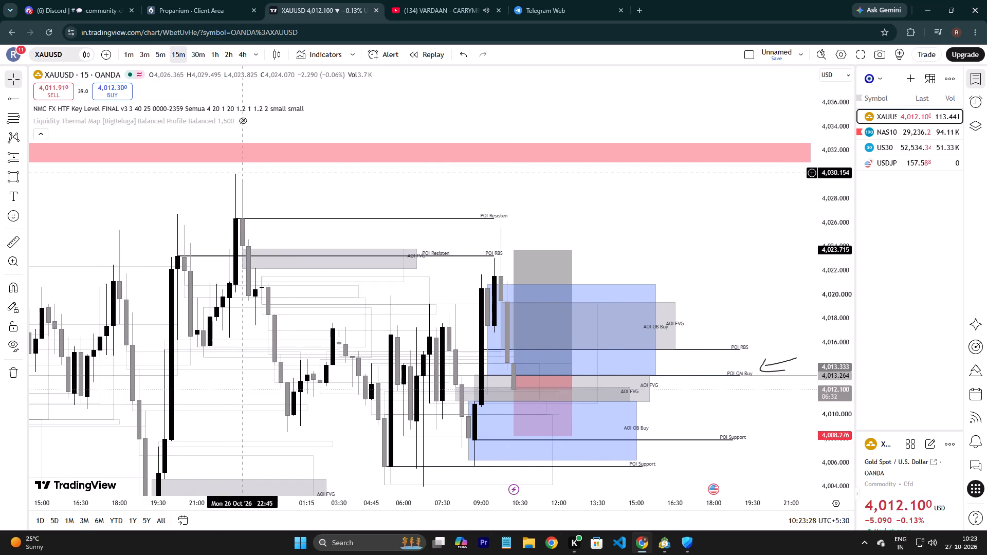
drag(512, 251, 508, 175)
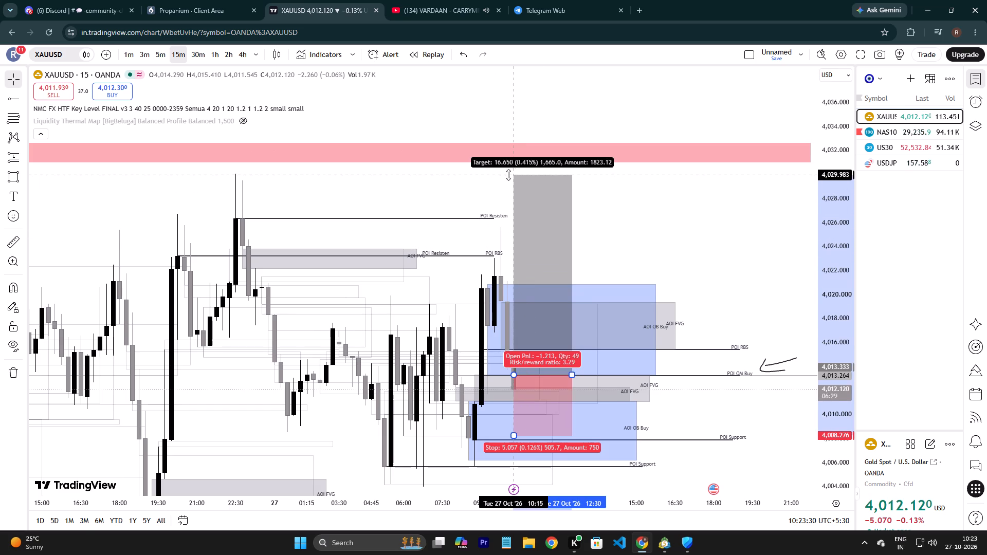
drag(508, 175, 513, 189)
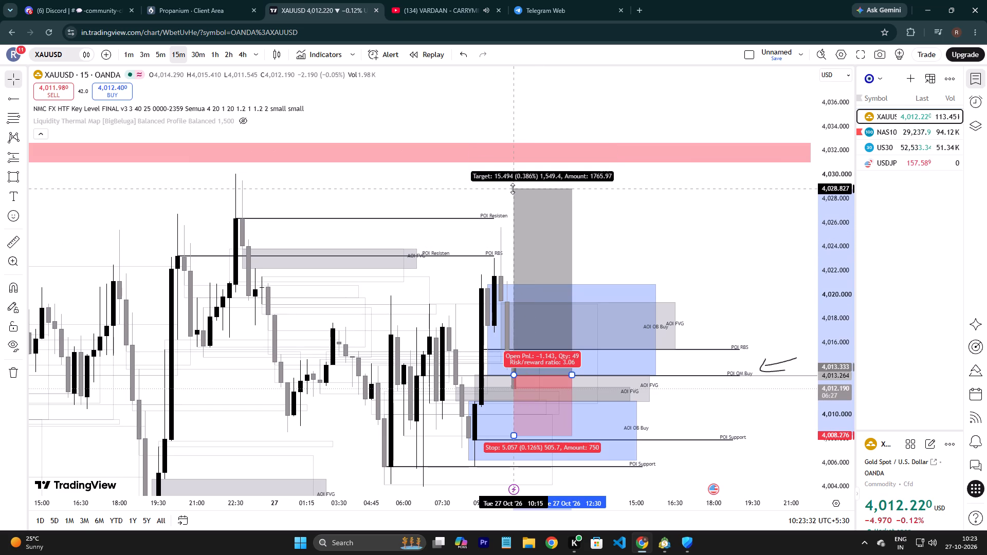
drag(513, 189, 514, 208)
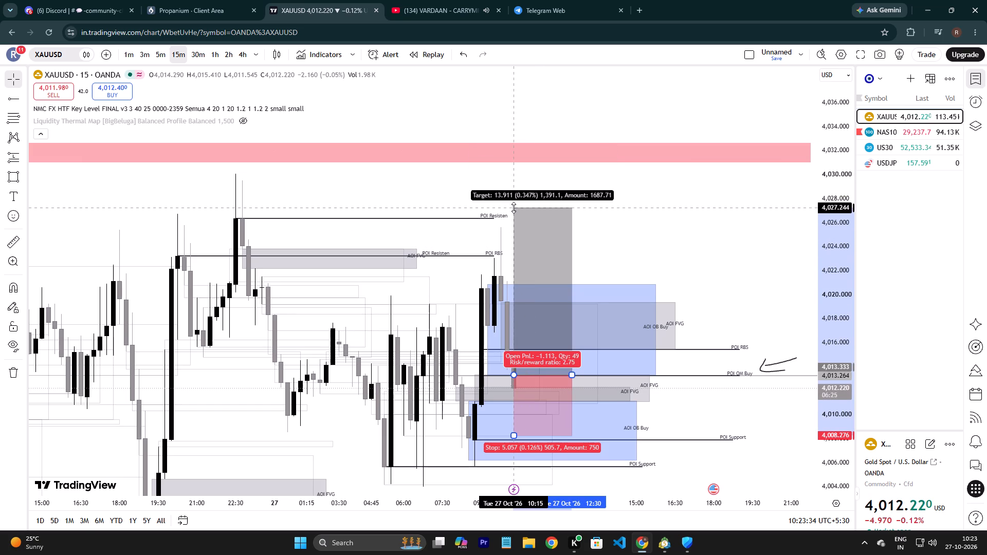
drag(514, 208, 513, 187)
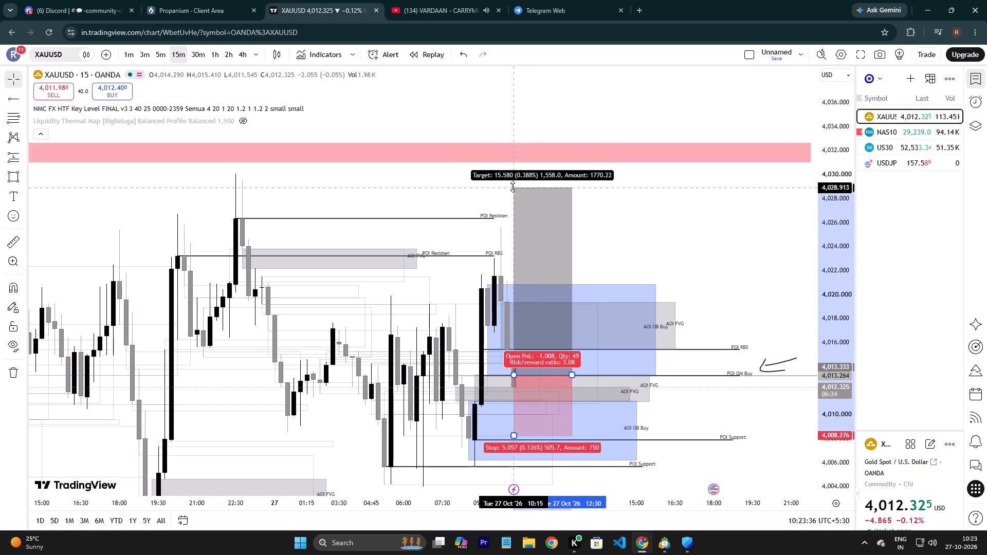
drag(513, 187, 513, 184)
click(662, 230)
click(648, 228)
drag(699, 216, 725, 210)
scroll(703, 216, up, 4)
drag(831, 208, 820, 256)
Switch to the YouTube tab playing the VARDAAN video.
click(426, 0)
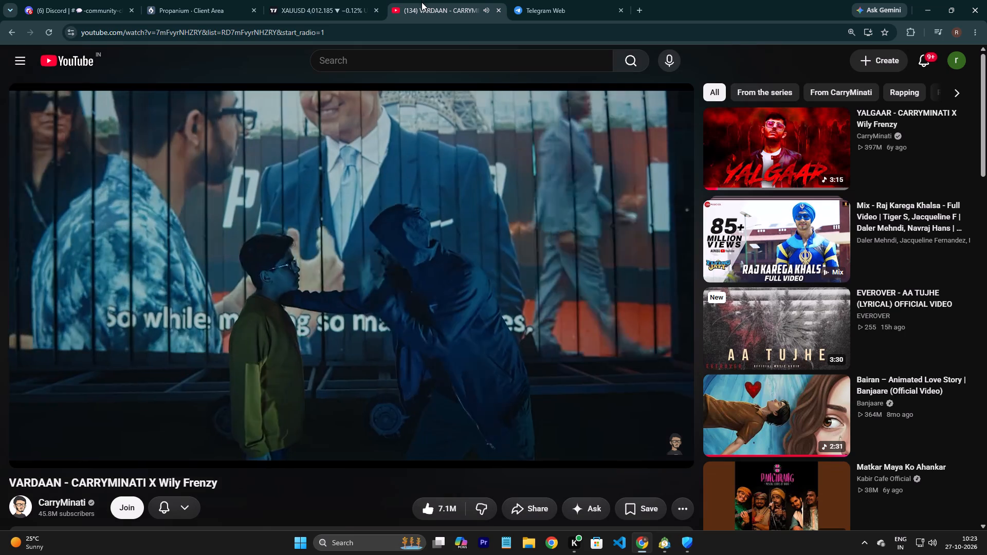
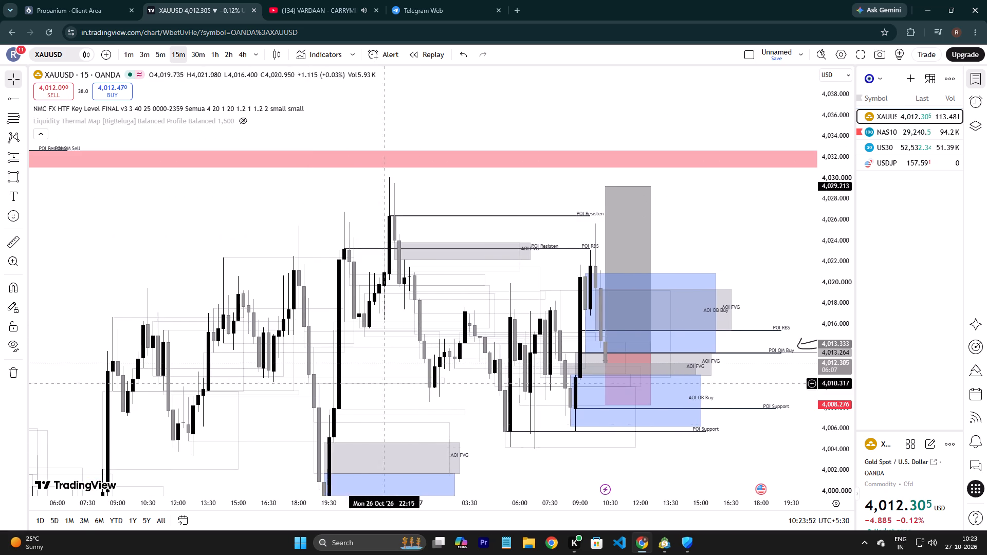
Switch to the NAS100 chart and delete the short position with entry at 29,346.6 placed late on 26 October.
double_click(881, 132)
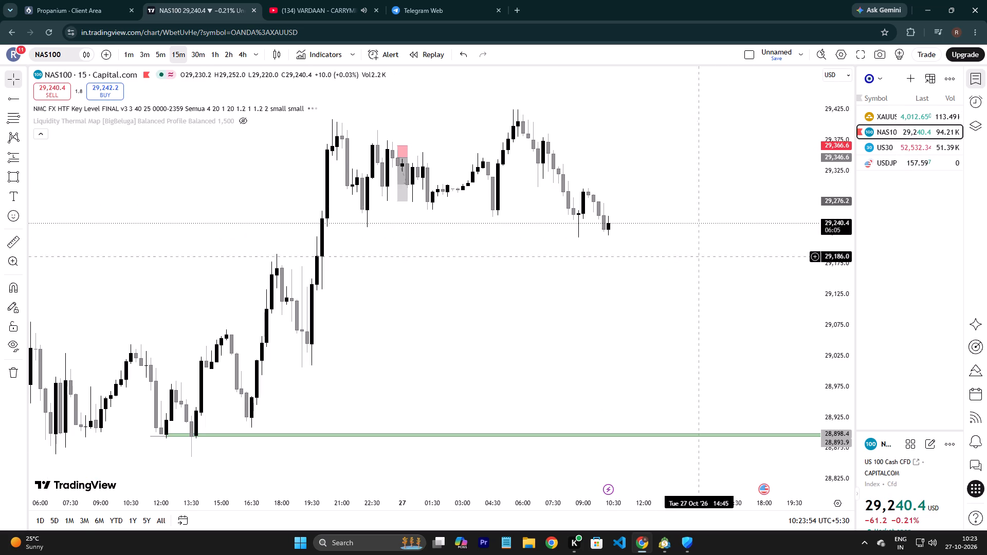
drag(410, 159, 452, 155)
click(453, 154)
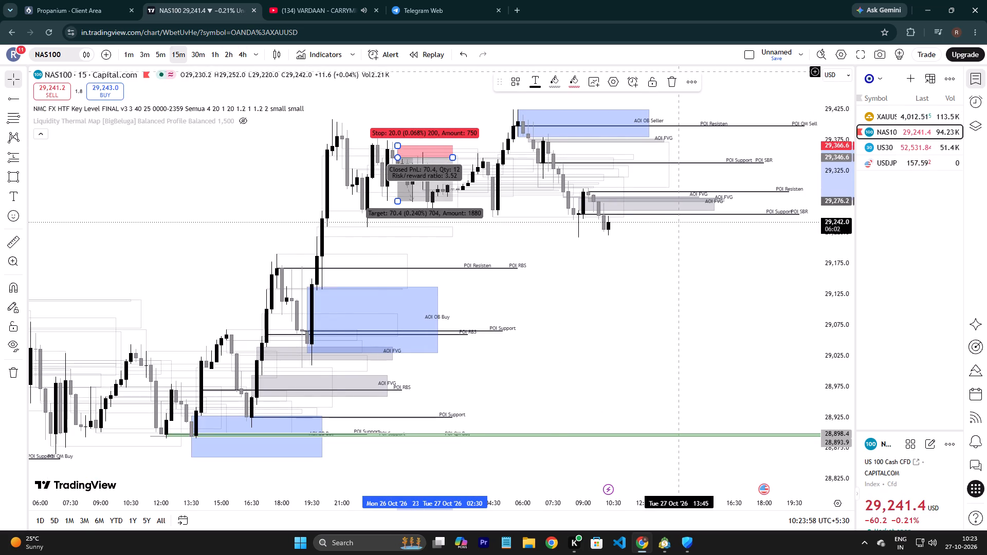
click(669, 81)
Examine the recent NAS100 price action against the 27 October sell zone, FVG, resistance and support levels.
drag(663, 227, 657, 225)
drag(656, 225, 583, 227)
click(583, 227)
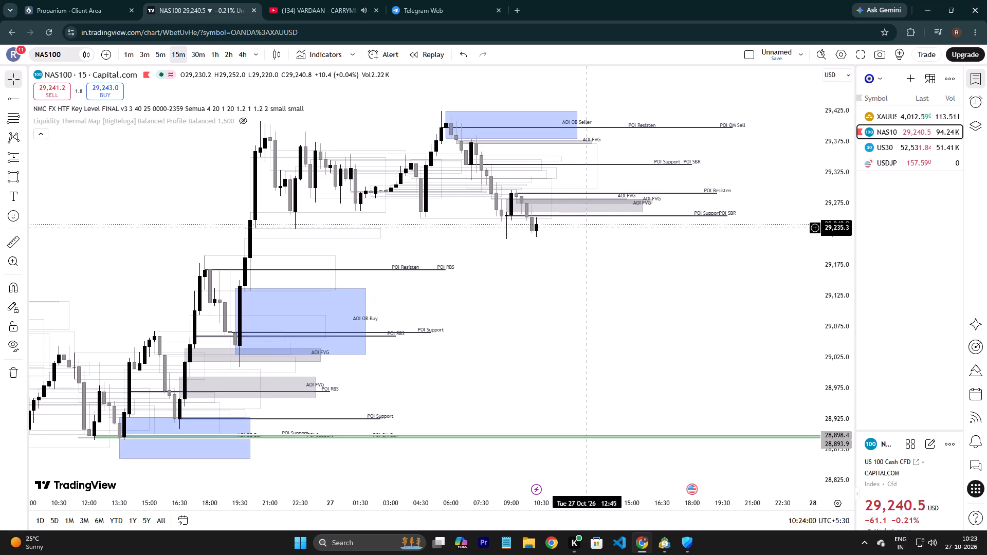
drag(635, 216, 547, 260)
drag(546, 261, 541, 265)
drag(532, 277, 516, 298)
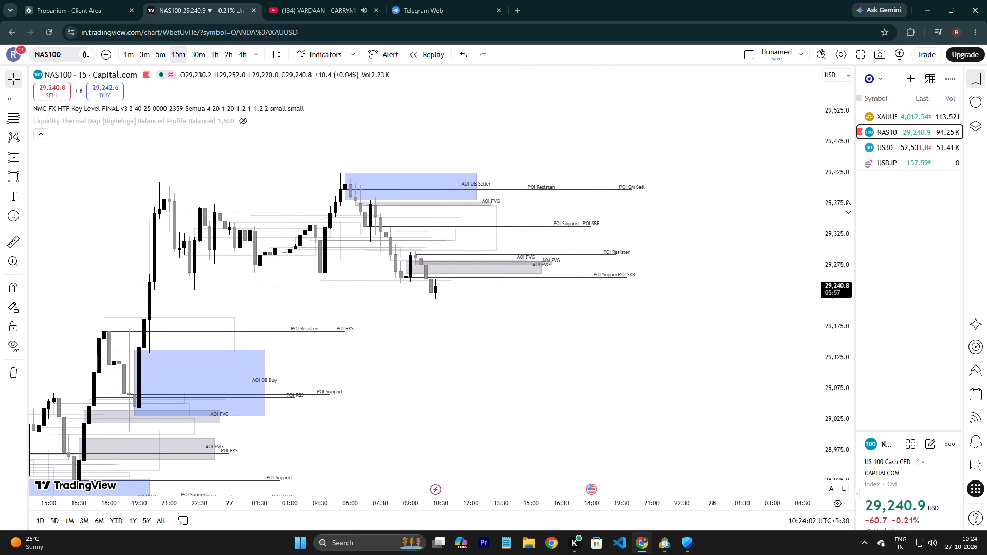
drag(836, 265, 826, 258)
drag(824, 254, 820, 248)
drag(819, 246, 787, 215)
scroll(726, 191, down, 11)
drag(510, 174, 517, 211)
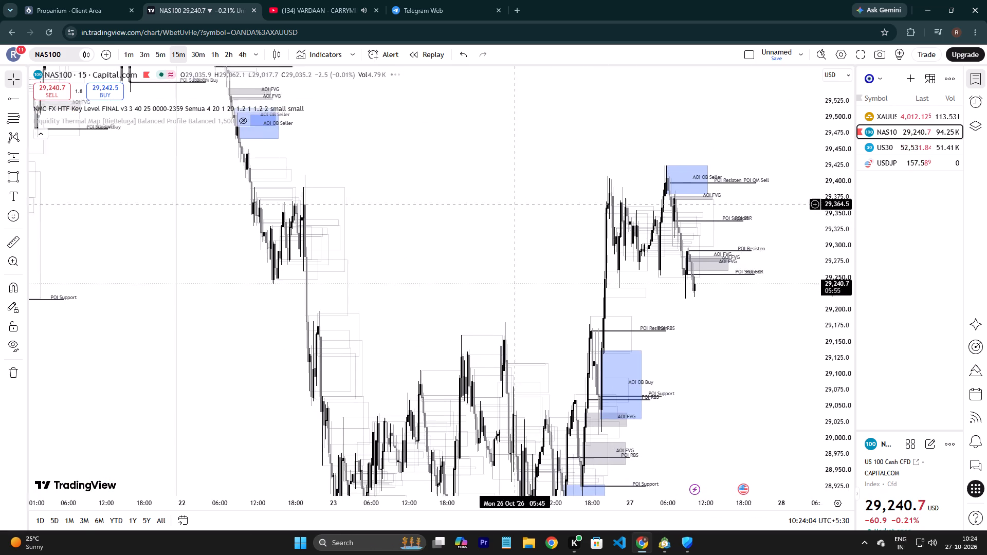
drag(517, 211, 489, 342)
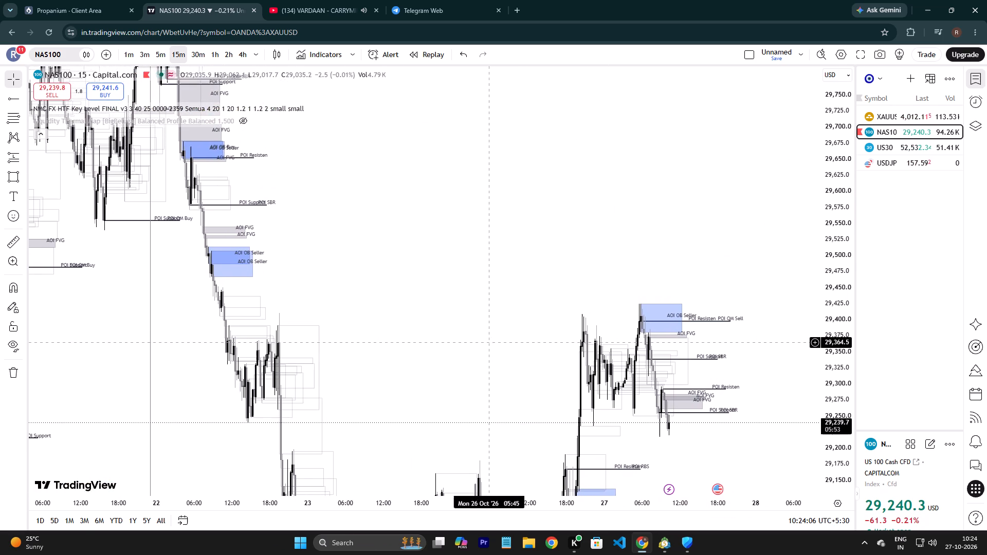
drag(489, 342, 571, 257)
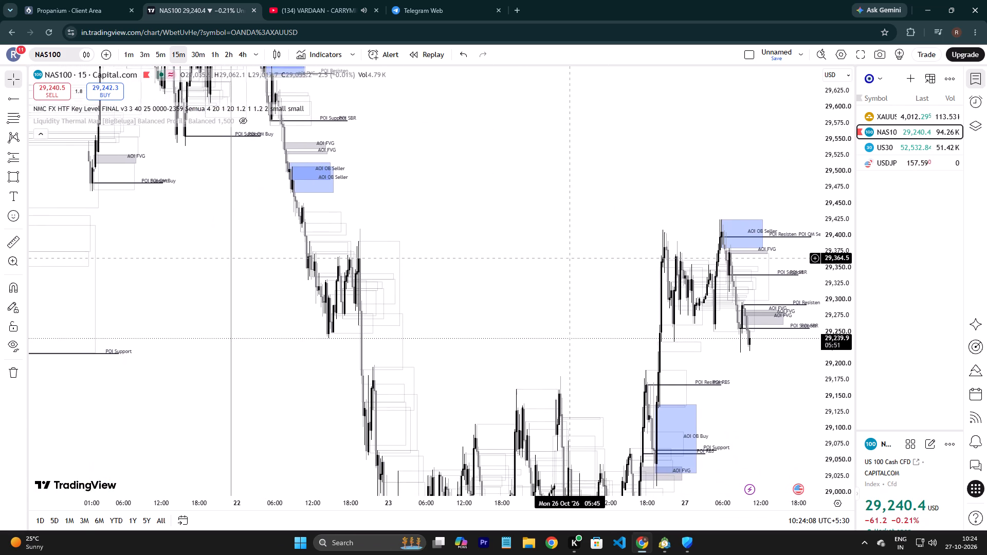
Examine the earlier NAS100 price action of 20–22 October around the FVG, POI Support and QM Buy levels.
drag(571, 257, 571, 257)
triple_click(571, 257)
drag(171, 258, 187, 257)
drag(207, 257, 606, 266)
click(606, 266)
scroll(563, 260, up, 6)
drag(344, 238, 437, 329)
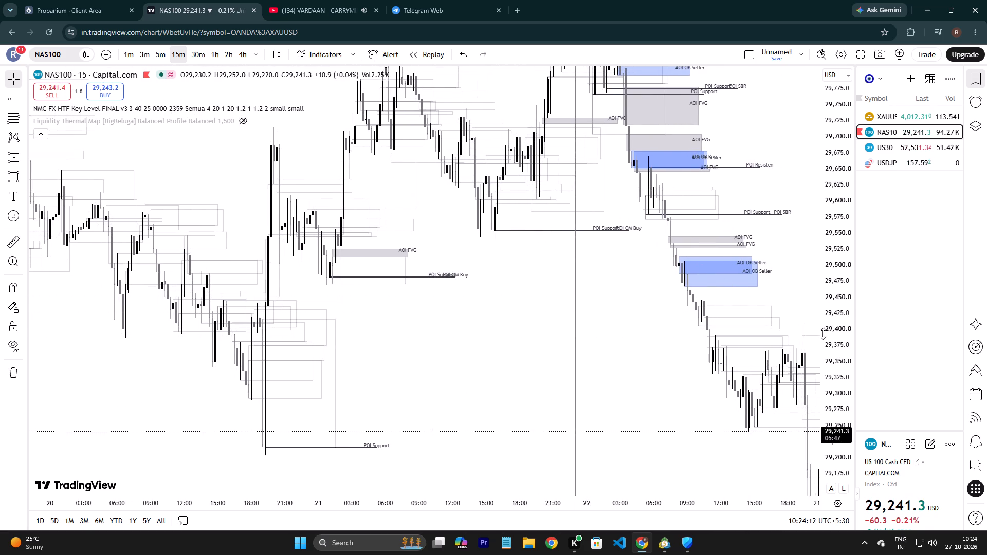
drag(837, 326, 826, 206)
drag(823, 187, 797, 59)
drag(839, 284, 813, 121)
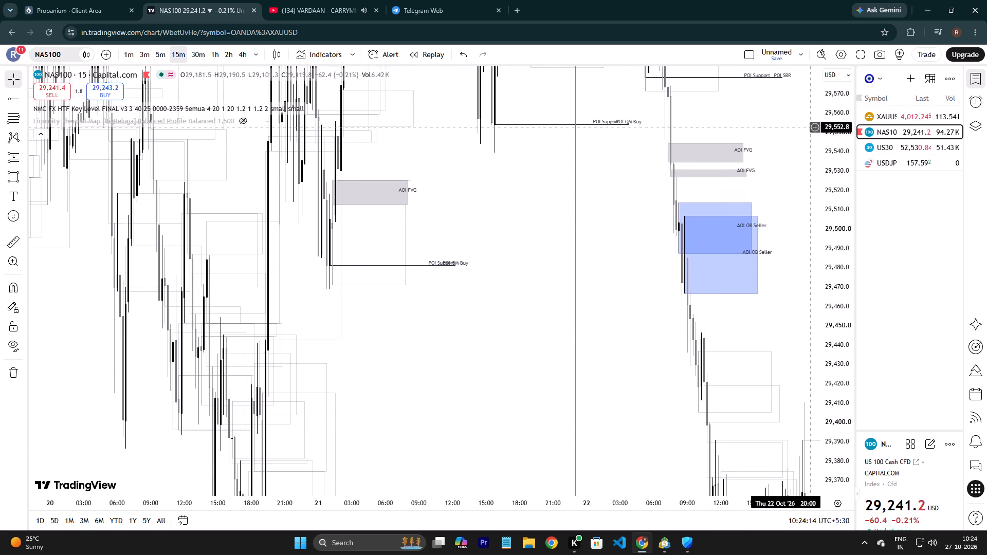
drag(523, 292, 544, 290)
drag(570, 285, 667, 275)
click(667, 275)
scroll(662, 275, up, 8)
drag(467, 268, 468, 269)
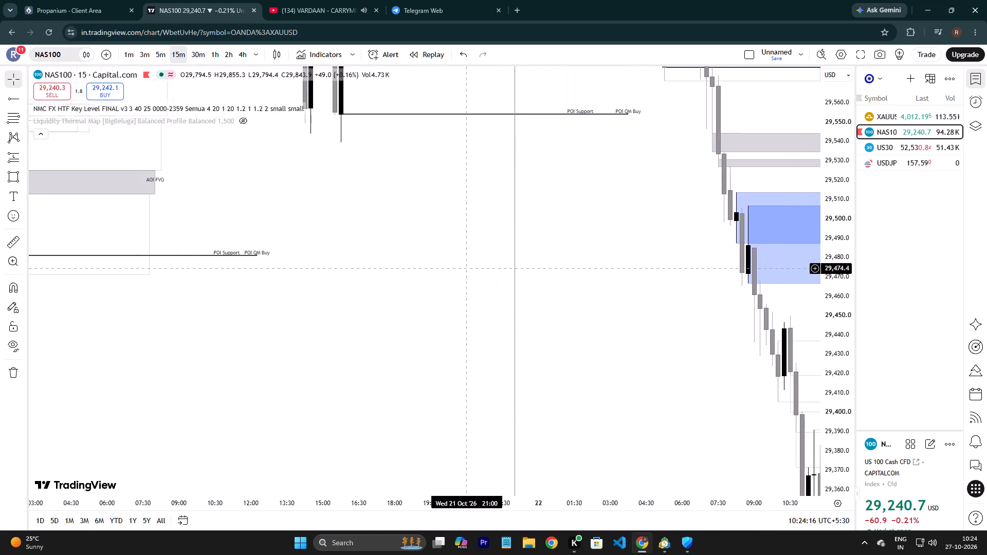
drag(468, 269, 480, 273)
drag(509, 277, 725, 284)
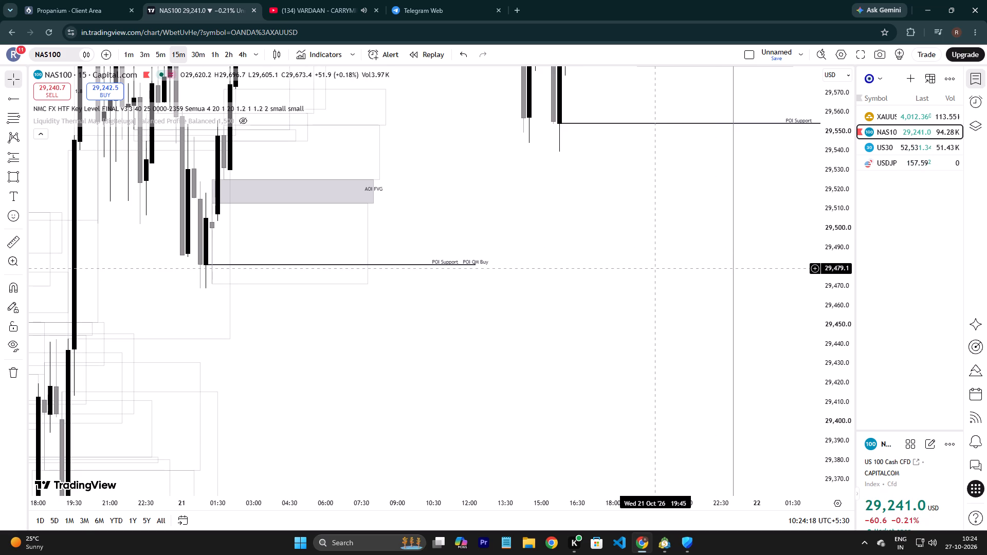
drag(619, 183, 622, 290)
drag(843, 246, 843, 249)
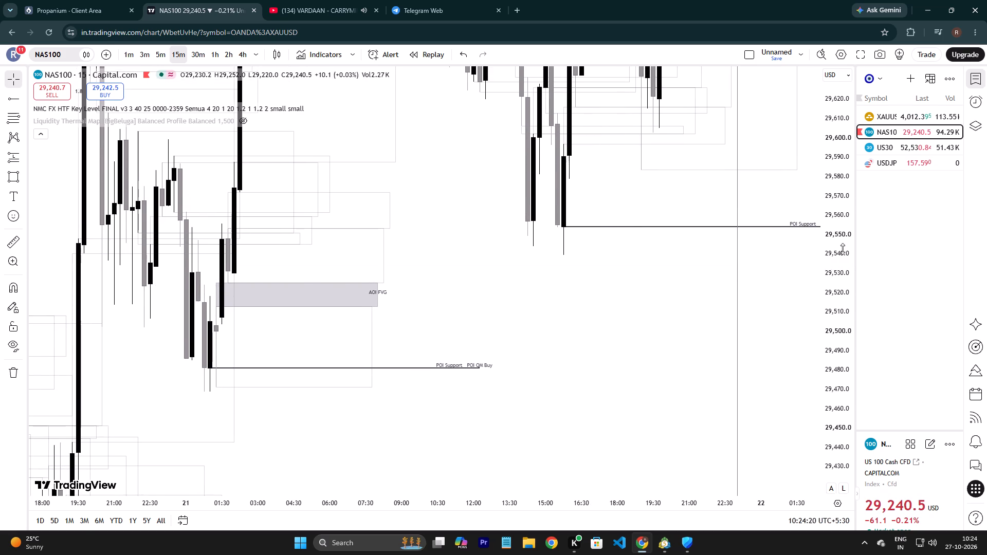
drag(843, 249, 825, 291)
drag(721, 317, 708, 319)
drag(702, 320, 645, 323)
drag(664, 313, 581, 329)
click(581, 329)
drag(581, 329, 576, 331)
drag(600, 308, 546, 340)
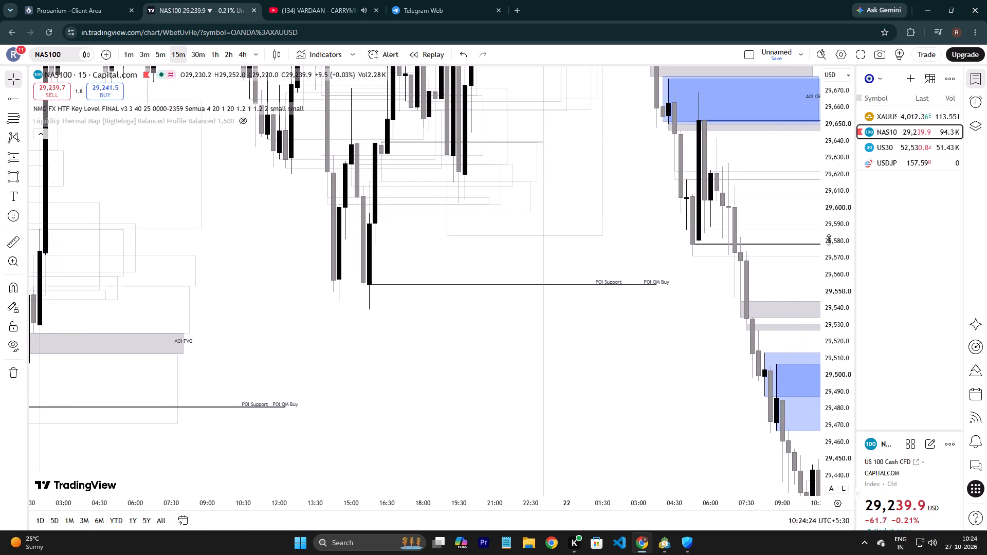
drag(855, 211, 854, 225)
drag(853, 235, 795, 359)
Compare the 21 October NAS100 support levels with the FVG and OB Seller zones of the 22 October decline.
click(795, 247)
drag(795, 247, 887, 235)
drag(839, 205, 840, 211)
drag(840, 229, 770, 347)
scroll(687, 346, down, 7)
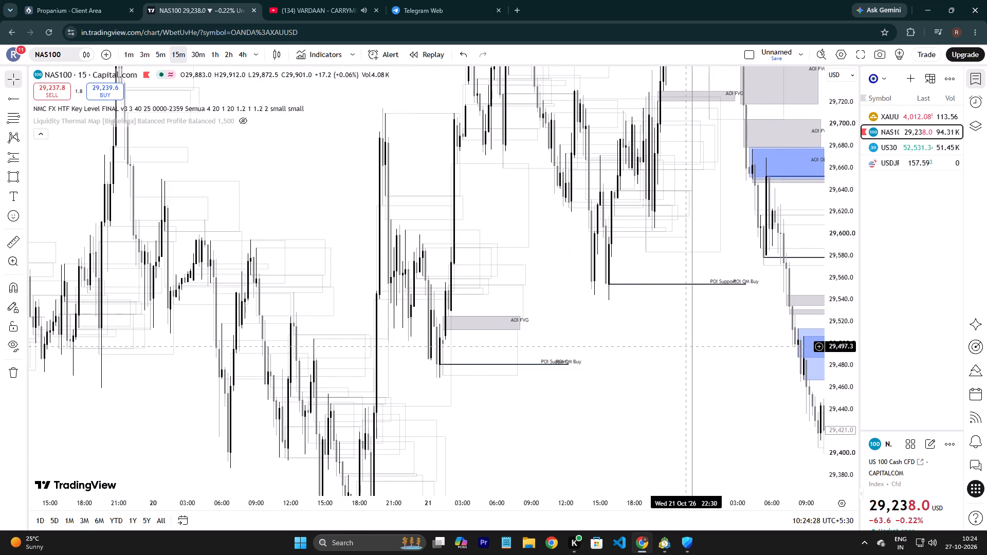
scroll(686, 341, down, 1)
drag(698, 331, 458, 404)
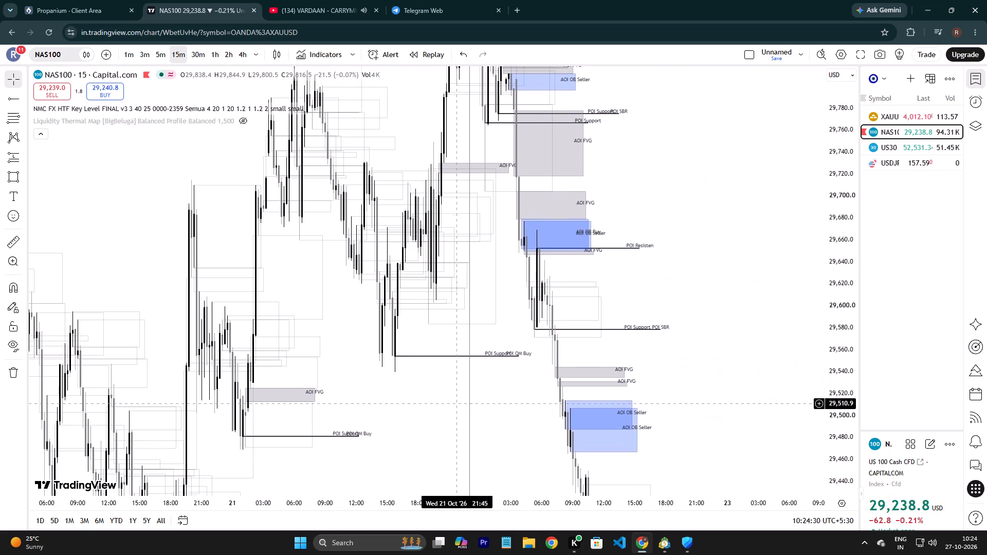
drag(458, 404, 431, 420)
click(534, 271)
drag(535, 284, 535, 330)
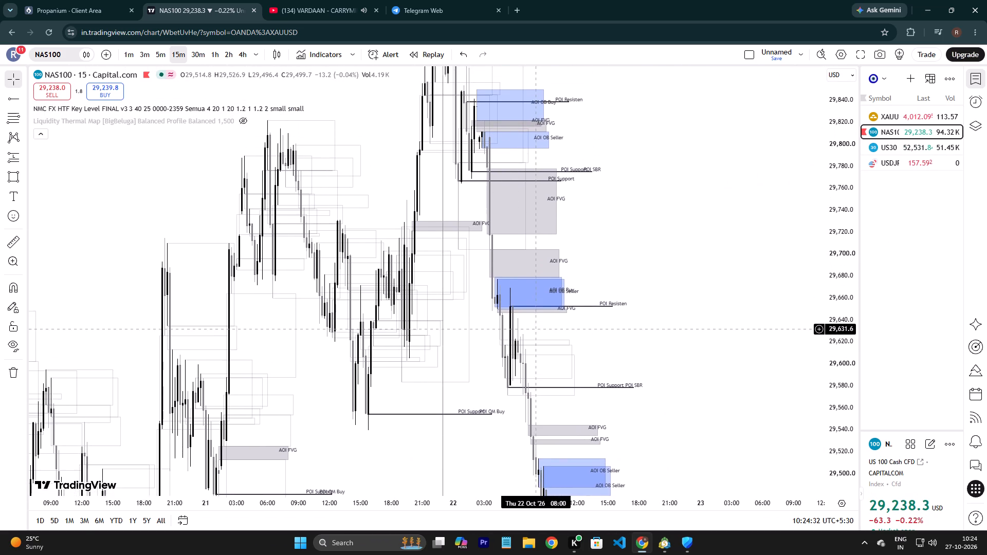
drag(535, 330, 530, 348)
drag(526, 323, 618, 166)
click(618, 166)
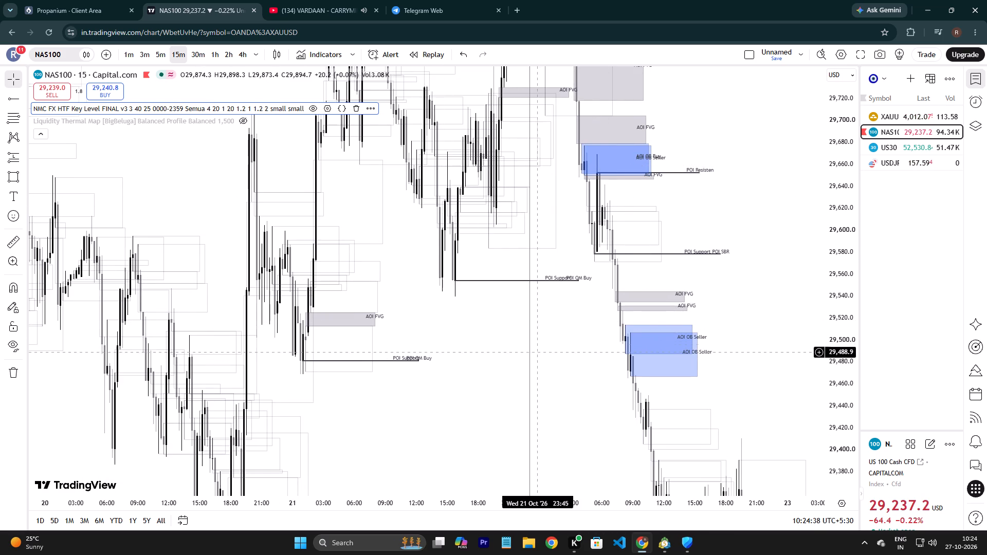
Examine the NAS100 key levels from the 21 October supports up to the 22 October QM Sell resistance near 29,900.
drag(557, 271, 555, 280)
drag(553, 286, 550, 346)
drag(842, 197, 836, 251)
drag(836, 251, 833, 251)
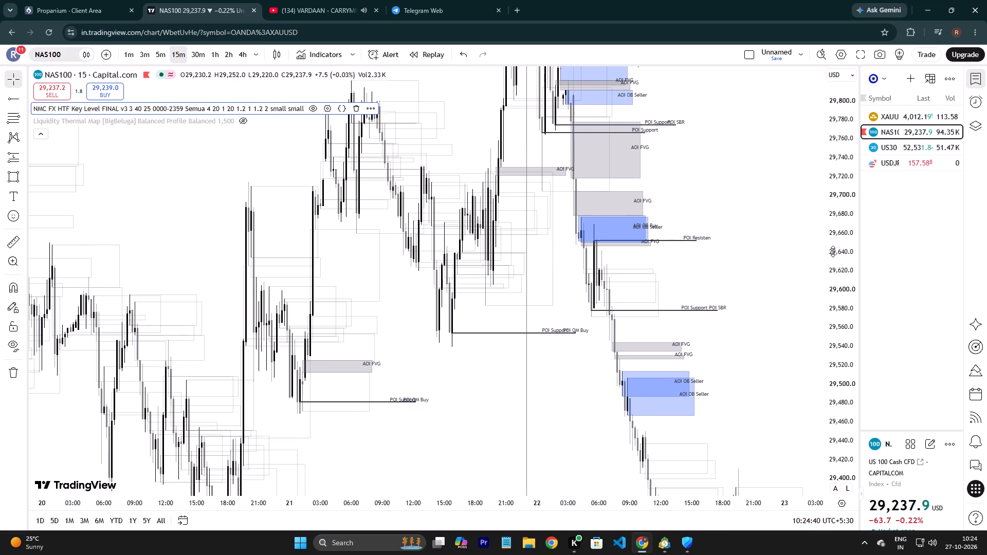
drag(833, 251, 831, 251)
drag(765, 251, 760, 301)
drag(857, 178, 860, 195)
drag(860, 213, 859, 221)
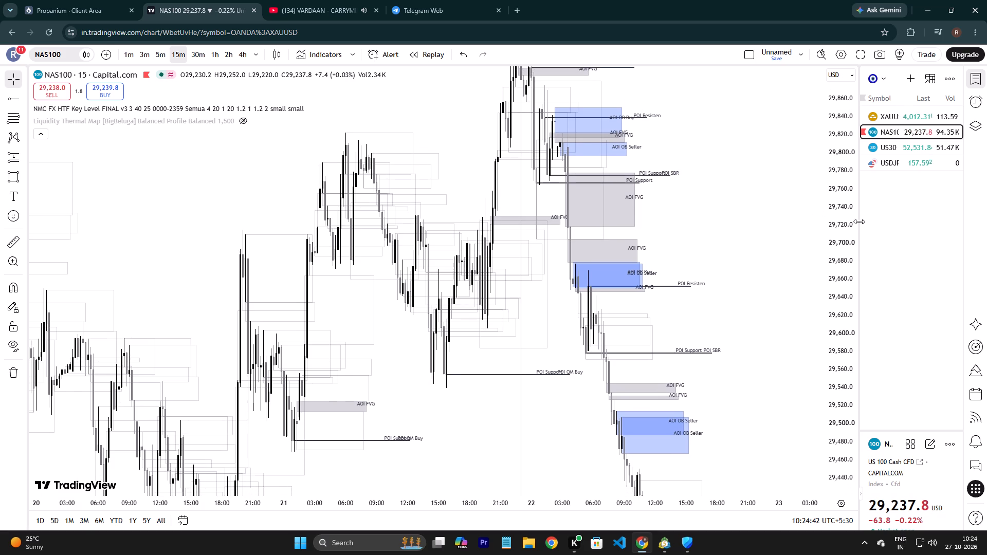
drag(859, 221, 857, 243)
click(857, 243)
click(857, 208)
double_click(873, 204)
click(858, 195)
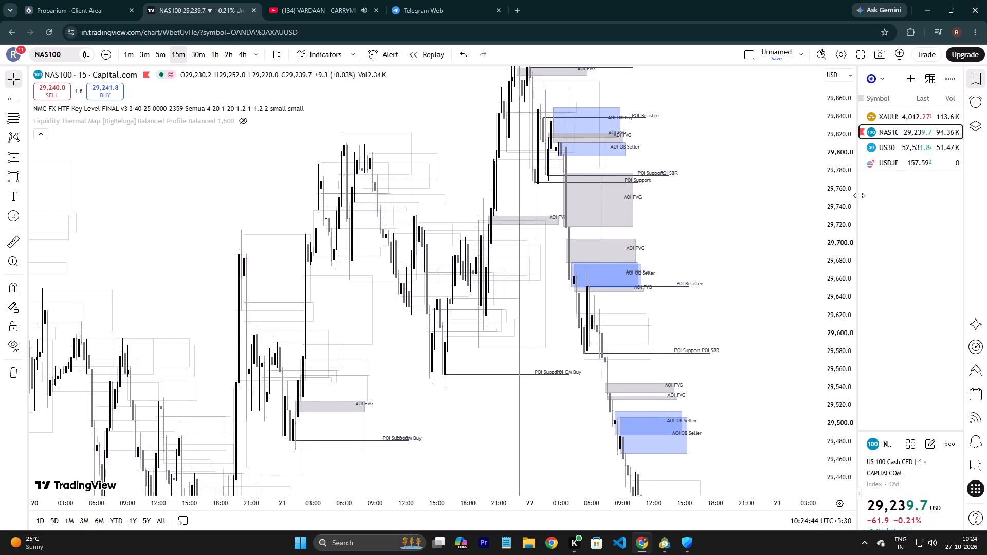
drag(859, 195, 879, 194)
drag(852, 182, 846, 201)
click(843, 213)
drag(762, 234, 762, 244)
drag(762, 249, 760, 264)
drag(760, 265, 758, 304)
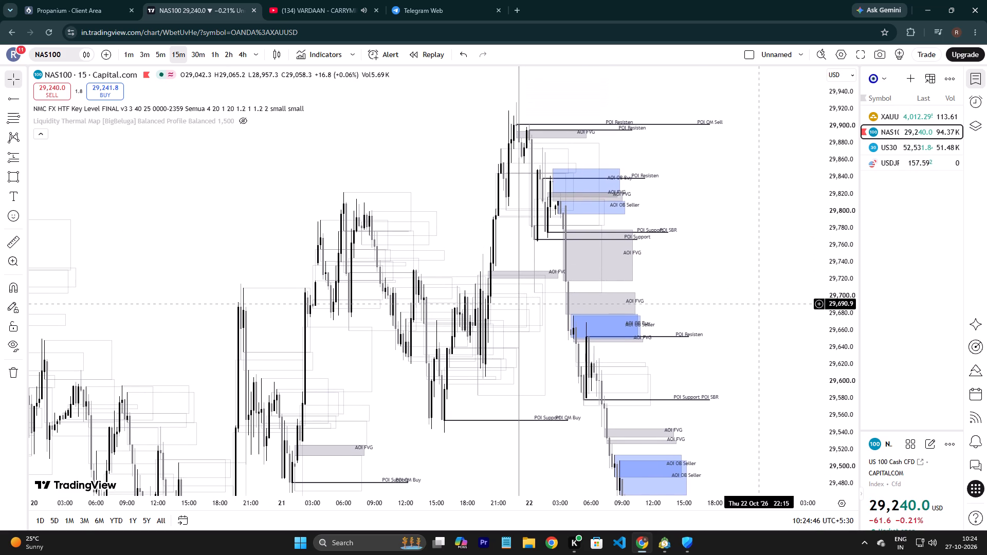
drag(758, 304, 757, 305)
click(757, 305)
scroll(758, 287, up, 3)
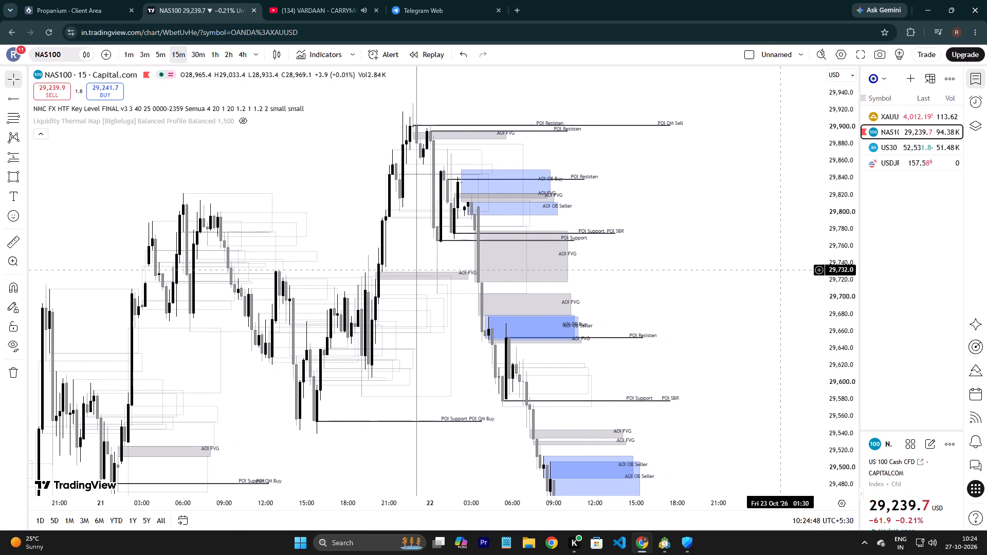
drag(847, 260, 847, 255)
drag(828, 180, 825, 175)
drag(677, 191, 672, 188)
drag(660, 184, 570, 183)
click(570, 183)
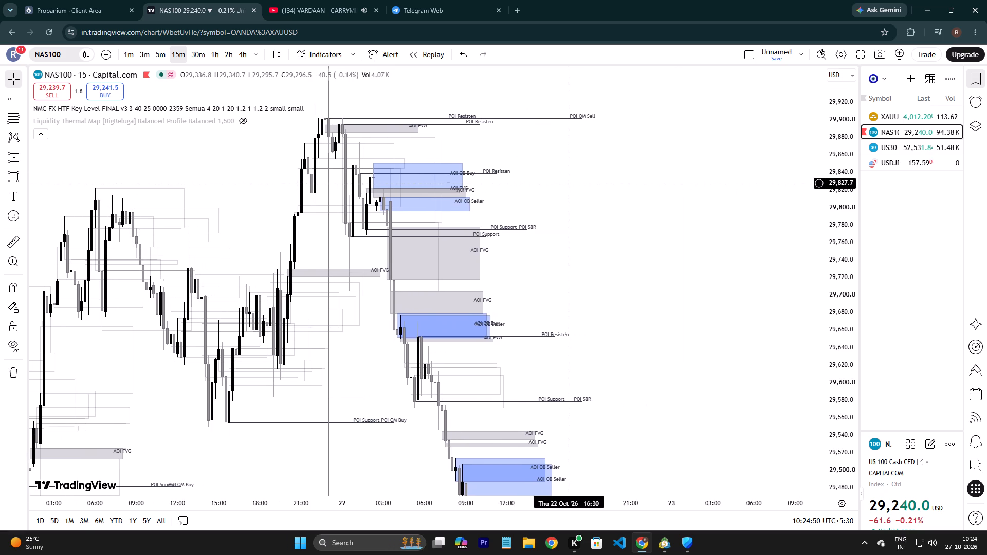
Switch to the XAUUSD chart and examine the price action from 22 October up to the current long position.
click(876, 110)
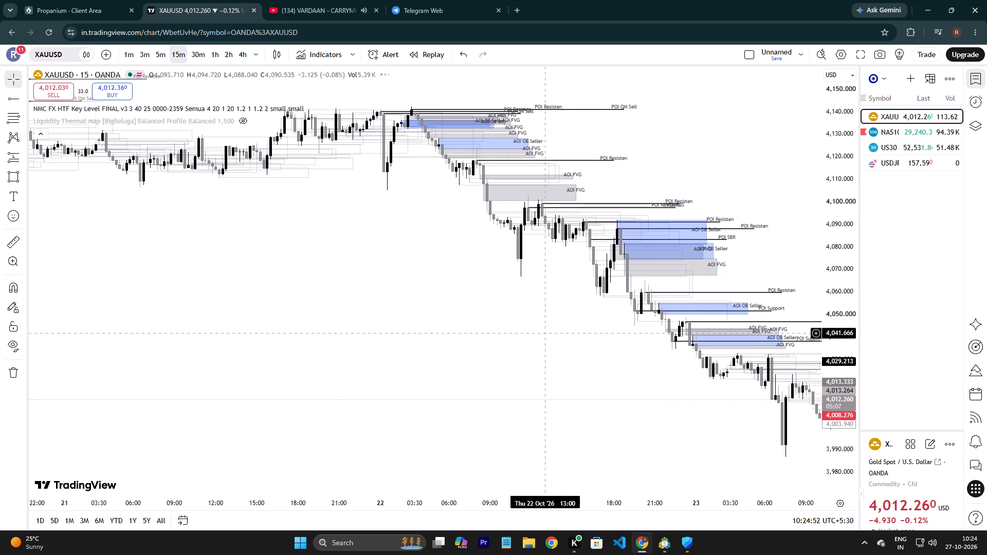
drag(505, 364, 496, 363)
drag(490, 363, 254, 367)
click(243, 365)
drag(645, 448, 465, 456)
drag(412, 453, 332, 429)
drag(276, 461, 265, 446)
drag(262, 442, 183, 383)
drag(272, 447, 230, 442)
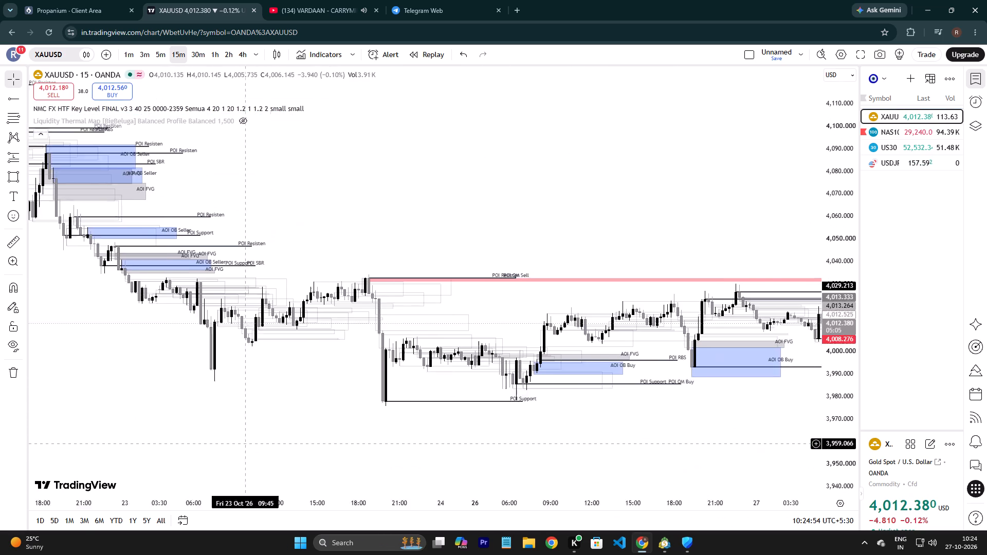
drag(230, 442, 132, 423)
drag(542, 447, 370, 441)
drag(854, 345, 836, 312)
drag(833, 302, 814, 191)
drag(814, 170, 810, 89)
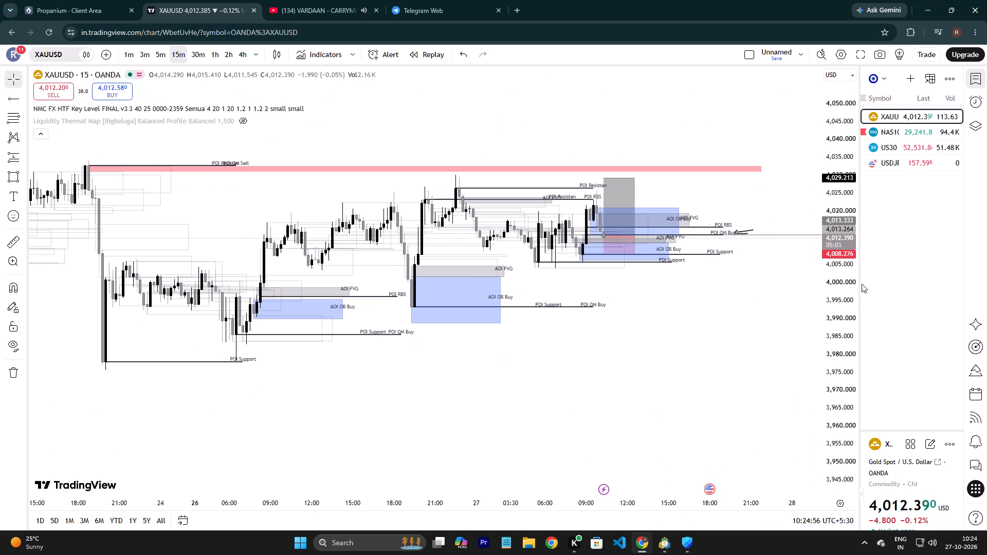
Examine the XAUUSD buy zones, FVGs and support levels around and below the long position.
drag(857, 308, 812, 144)
drag(826, 272, 810, 168)
drag(820, 249, 811, 161)
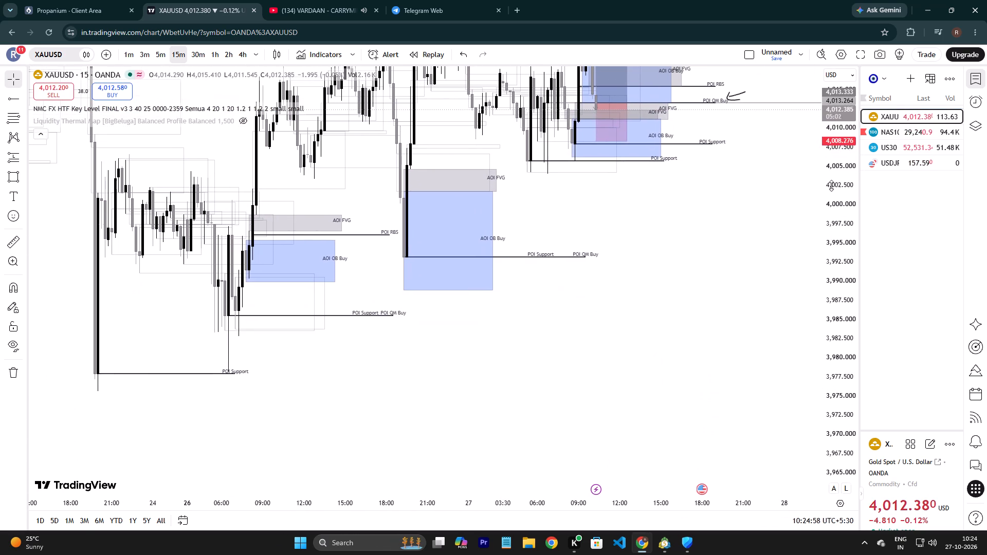
drag(783, 226, 785, 247)
drag(787, 260, 797, 314)
drag(847, 275, 812, 124)
scroll(702, 279, up, 9)
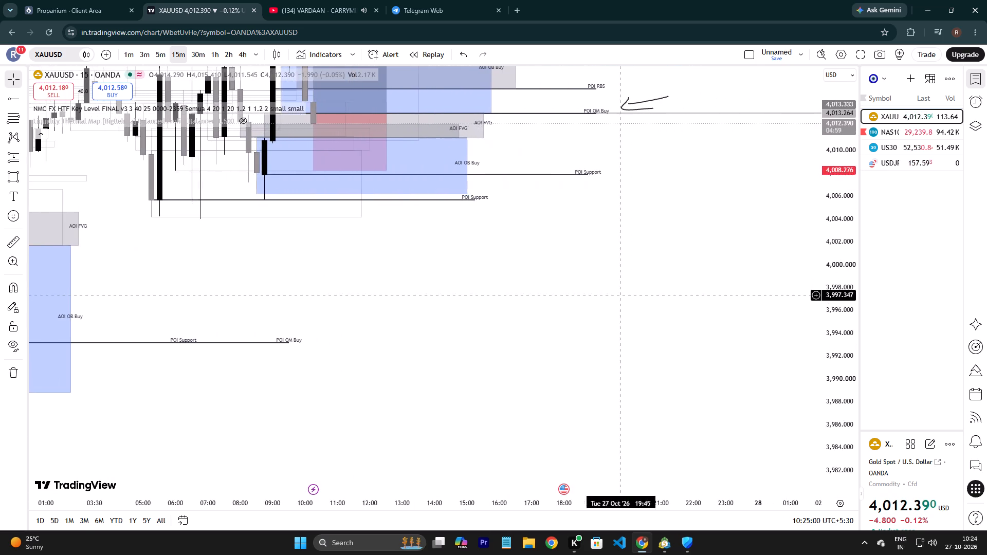
drag(589, 284, 654, 441)
click(654, 441)
scroll(721, 274, down, 1)
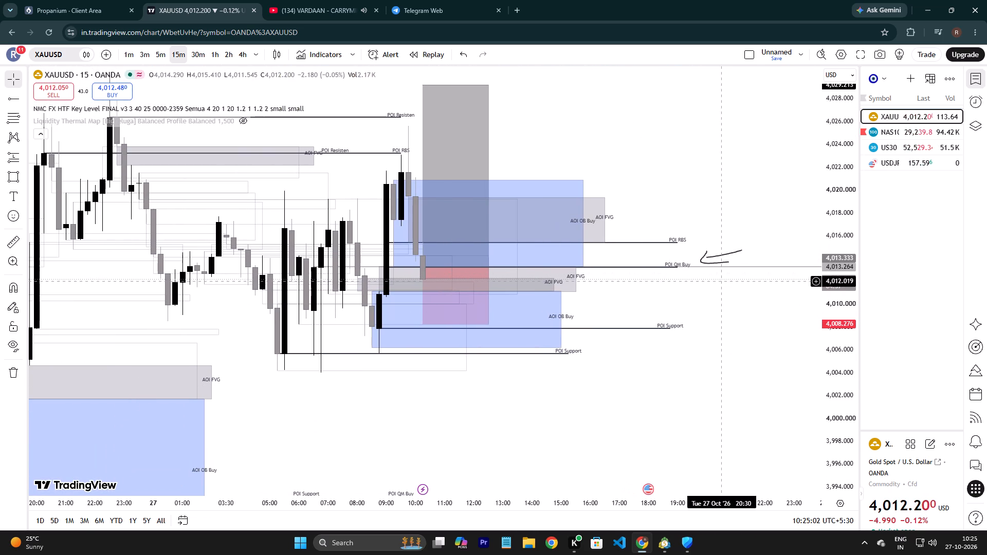
scroll(729, 304, down, 2)
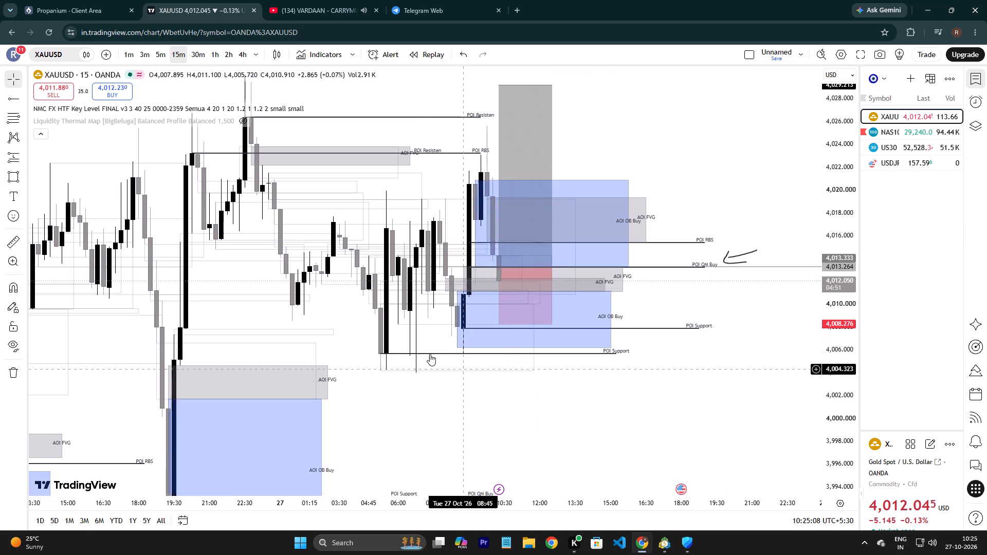
Reposition the horizontal line to about 4,013.28, along the POI QM Buy level at the long position's entry.
drag(411, 266, 414, 290)
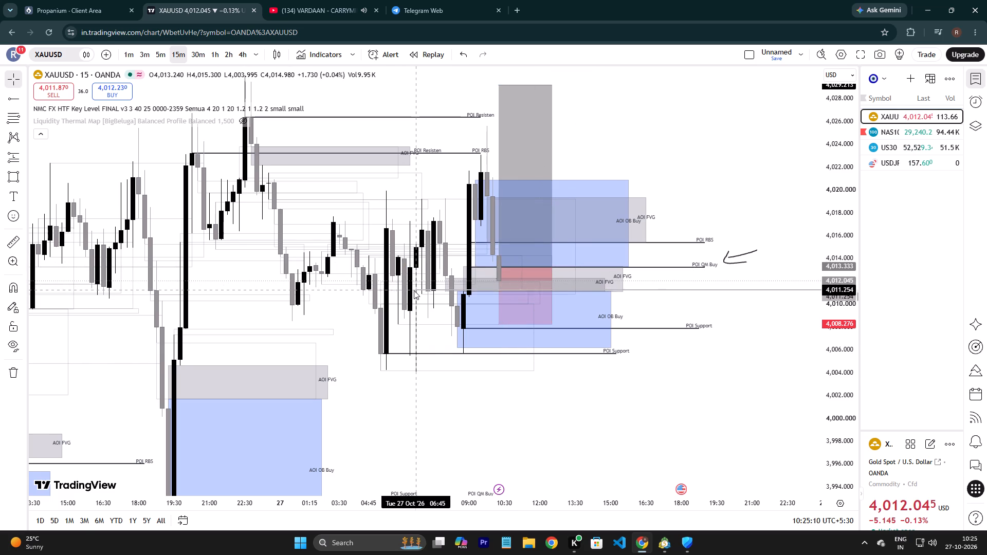
drag(414, 290, 421, 267)
click(759, 288)
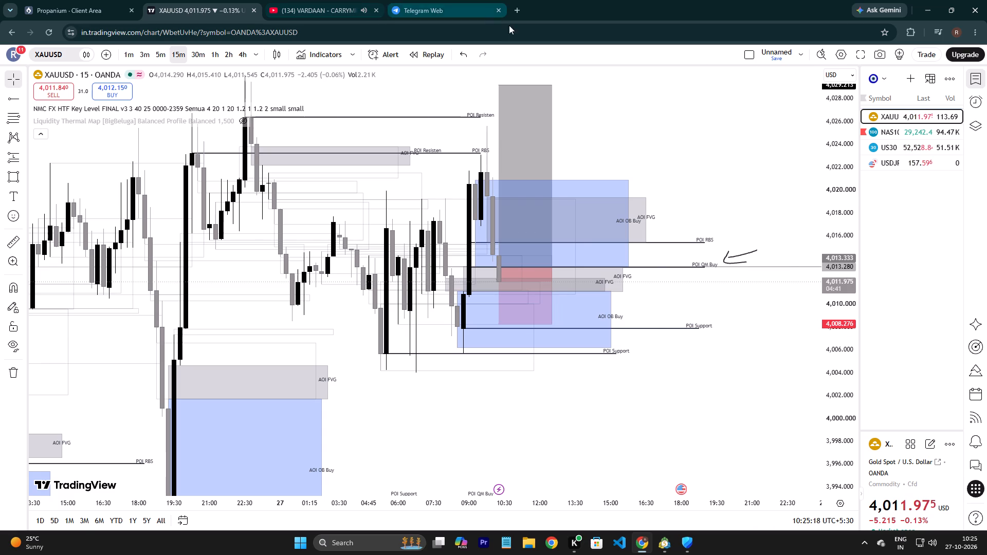
Examine the XAUUSD long position between the overhead sell zone and the POI Support levels.
scroll(732, 117, up, 2)
scroll(685, 109, up, 2)
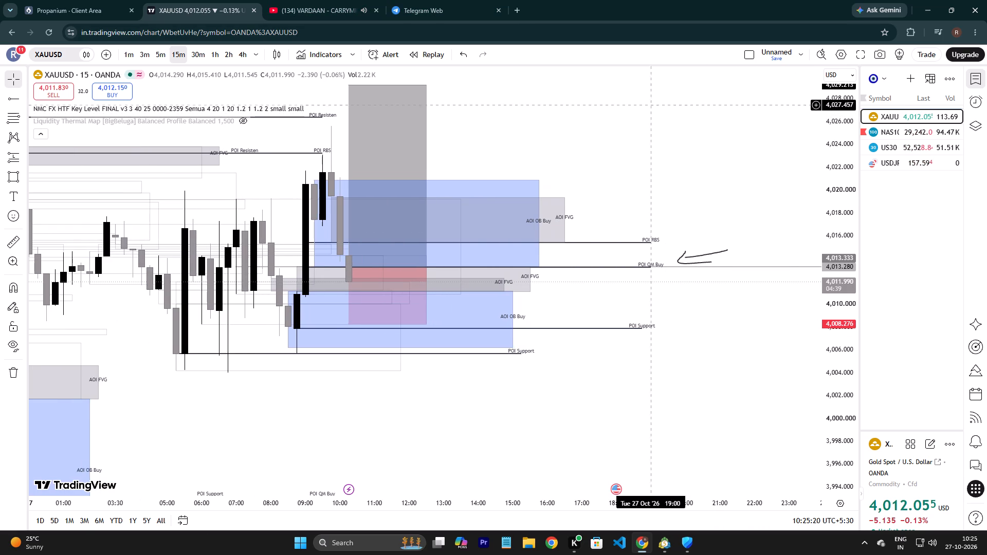
drag(546, 110, 570, 117)
drag(571, 117, 591, 123)
drag(592, 123, 599, 123)
drag(600, 123, 634, 123)
drag(655, 126, 686, 127)
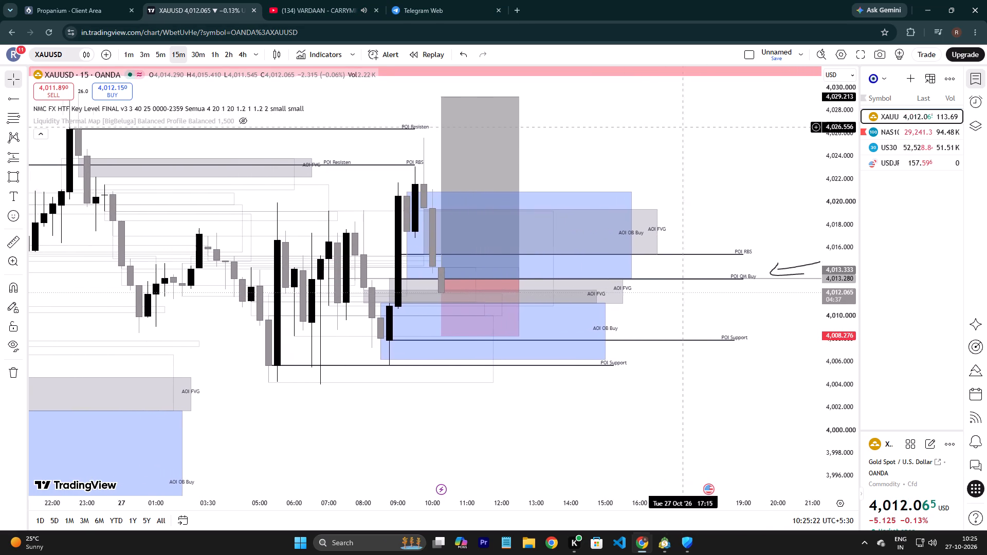
drag(686, 127, 704, 129)
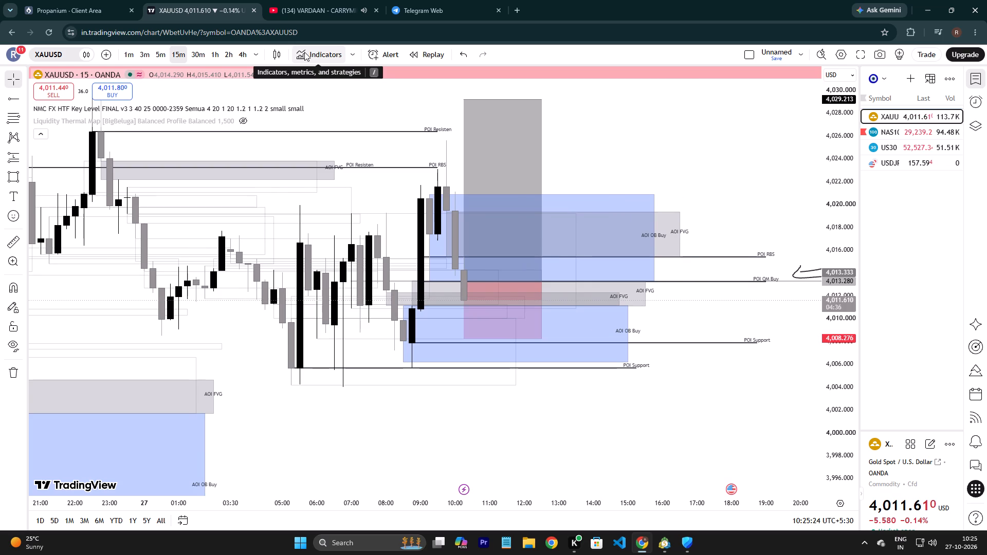
Search the indicator library for "qm" and add QM Trade Planner (Recommended Auto + Actual Manual) to the XAUUSD chart.
double_click(304, 52)
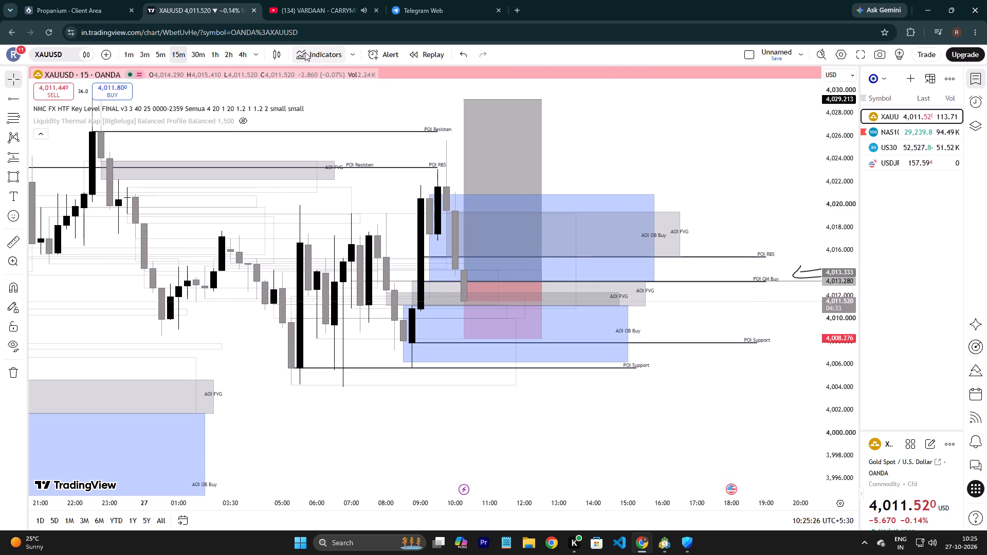
click(305, 52)
text(qm)
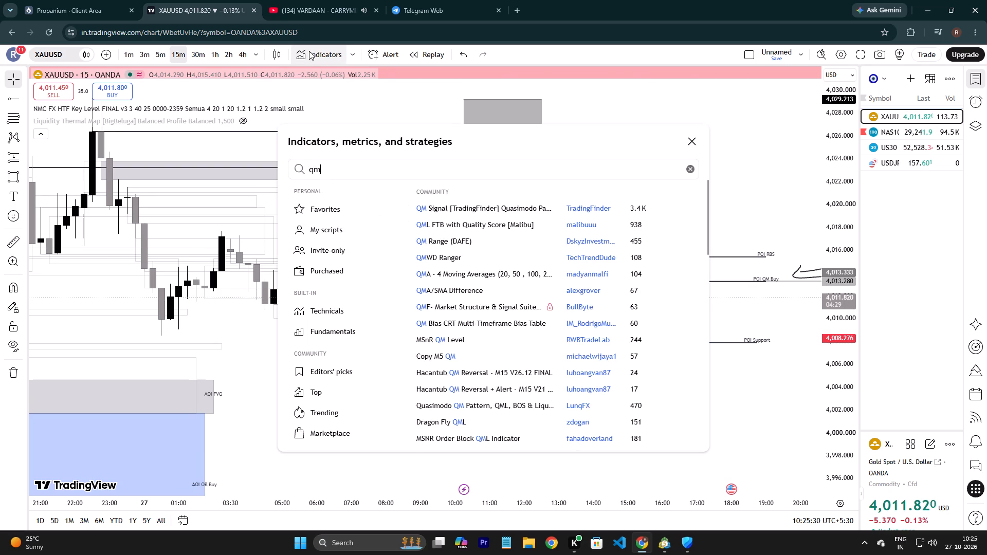
key(space)
text(buy)
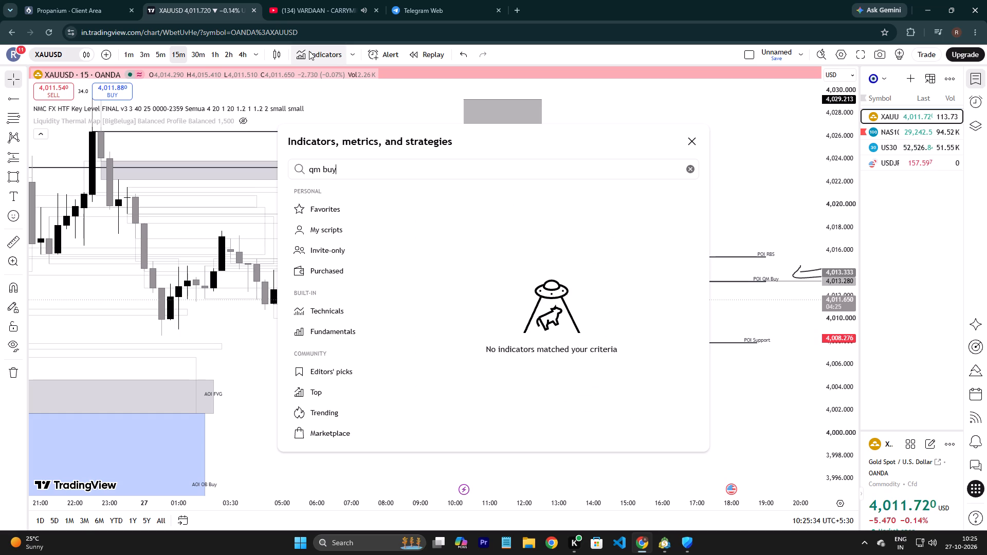
key(BackSpace)
key(BackSpace)
key(BackSpace)
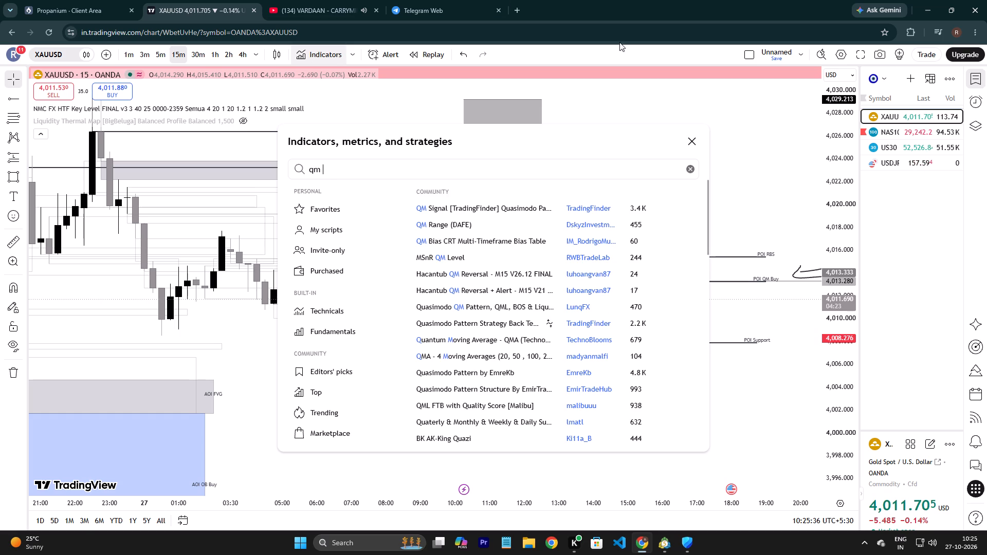
scroll(545, 422, down, 17)
scroll(540, 372, down, 4)
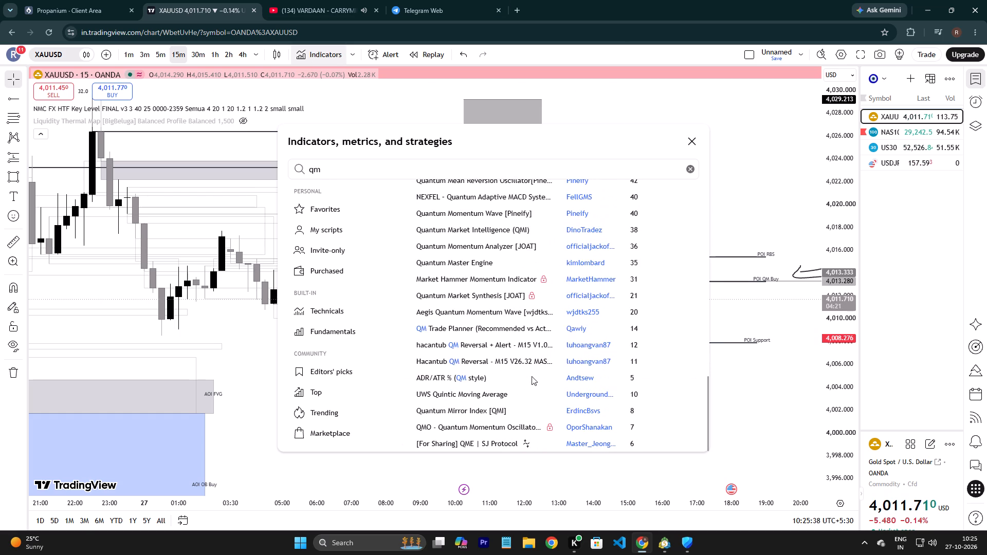
click(462, 327)
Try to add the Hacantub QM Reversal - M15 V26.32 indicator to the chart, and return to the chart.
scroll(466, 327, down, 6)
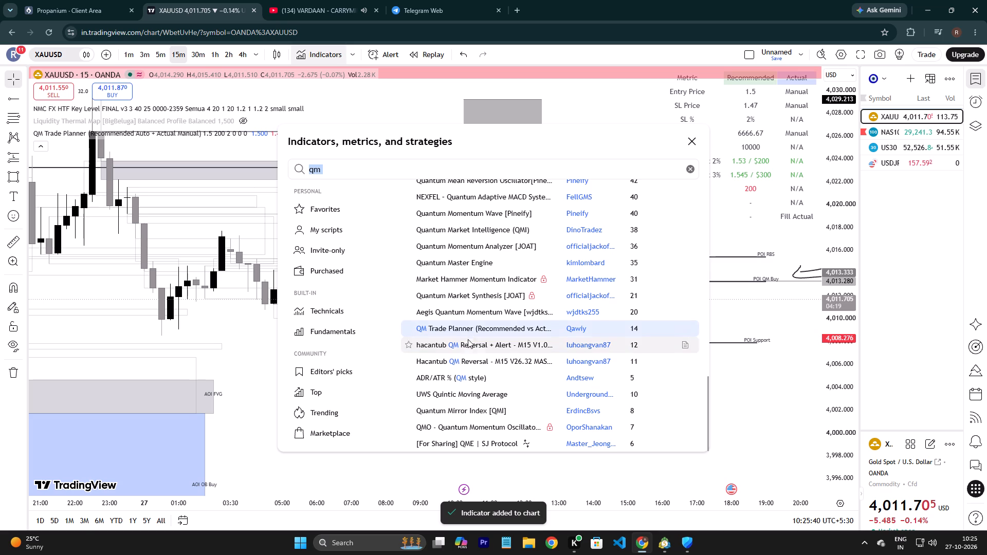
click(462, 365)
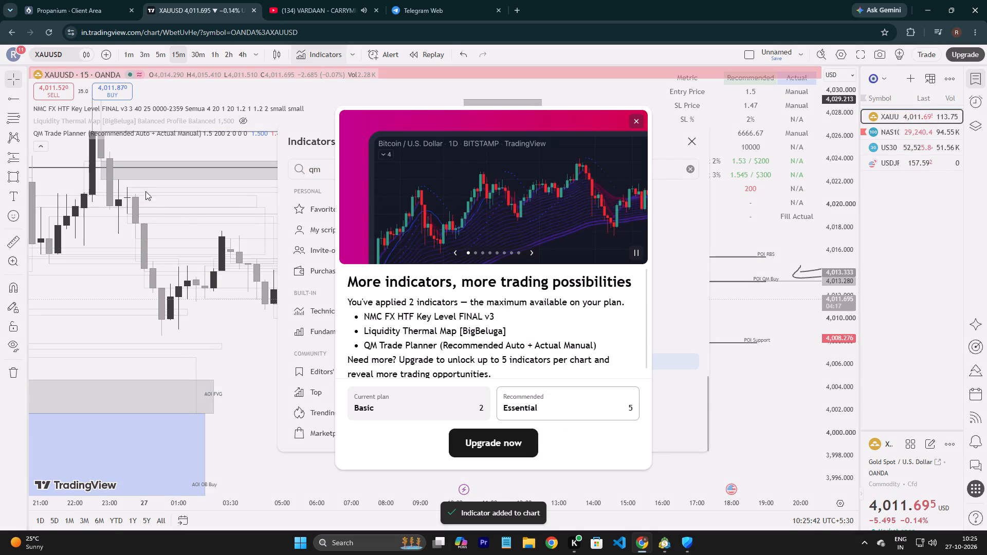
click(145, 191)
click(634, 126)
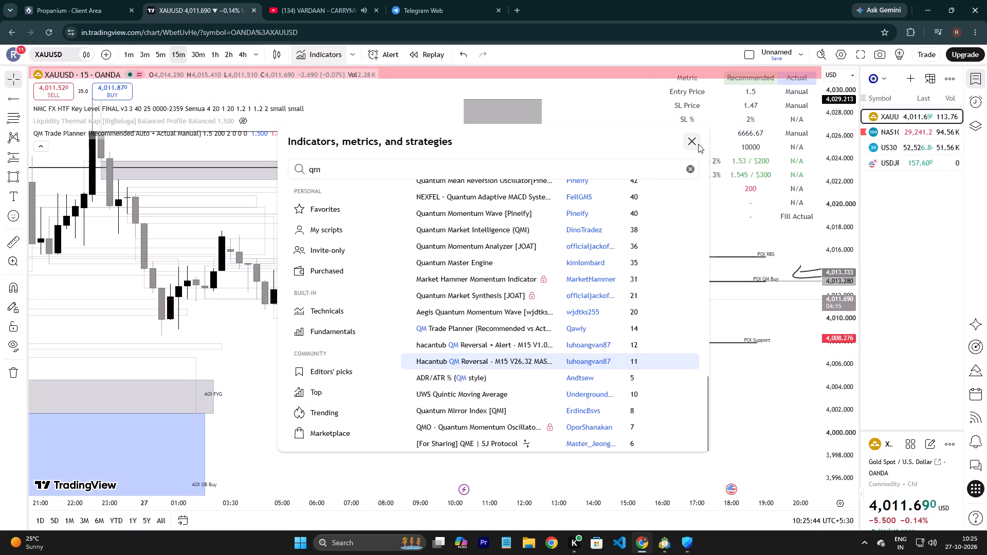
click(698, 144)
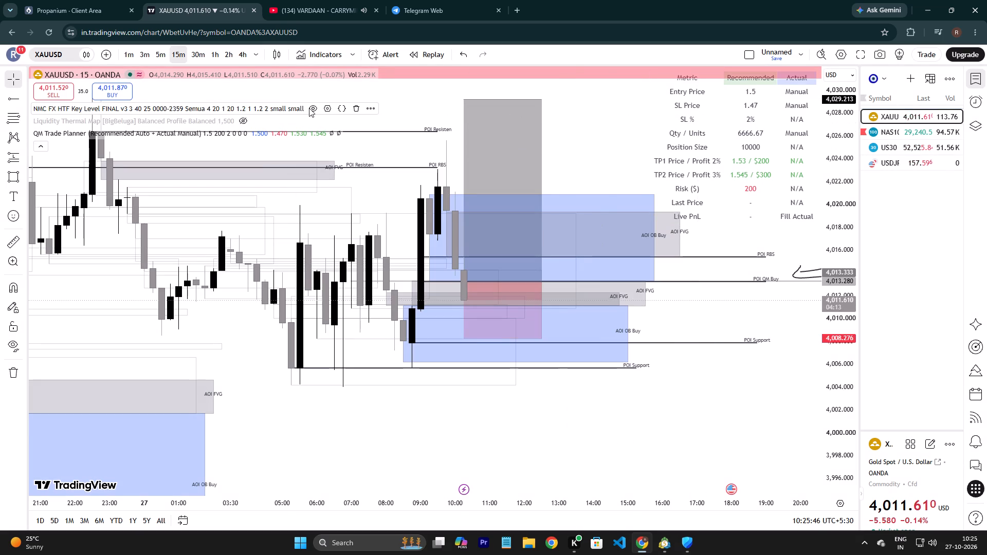
Hide the NMC FX HTF Key Level FINAL v3 indicator on the XAUUSD chart.
click(311, 107)
click(307, 190)
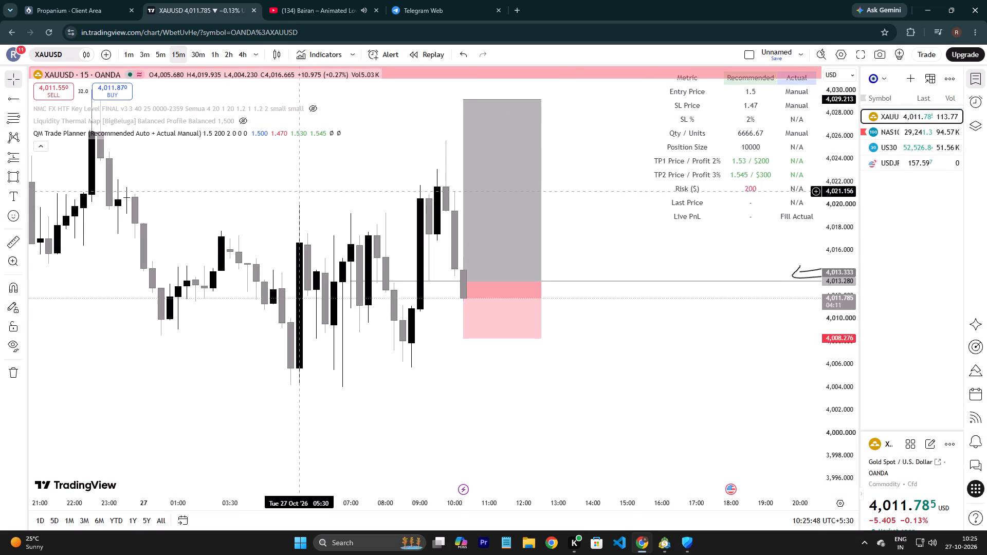
scroll(302, 195, down, 6)
Switch to YouTube and play the recommended video YALGAAR - CARRYMINATI X Wily Frenzy.
double_click(325, 12)
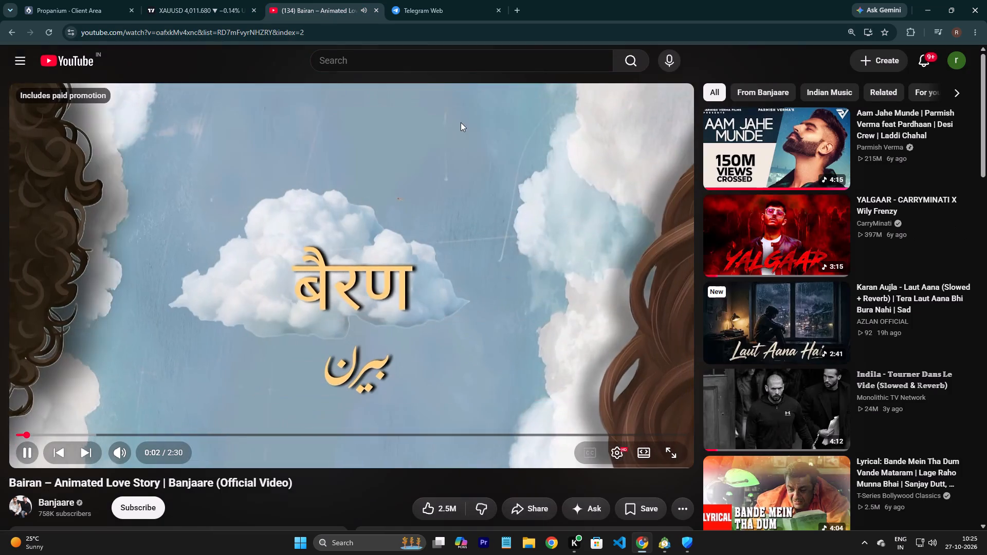
double_click(736, 215)
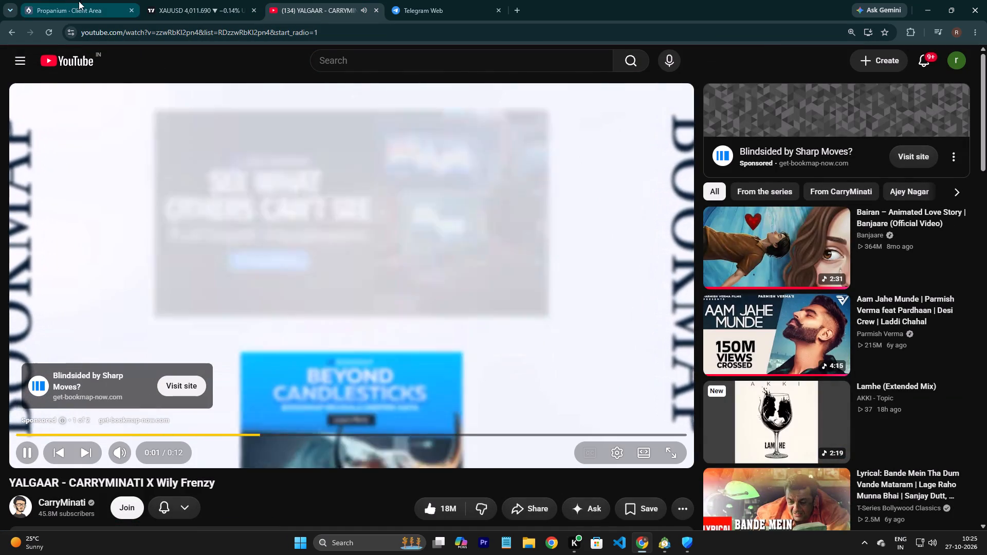
drag(277, 105, 540, 396)
click(638, 395)
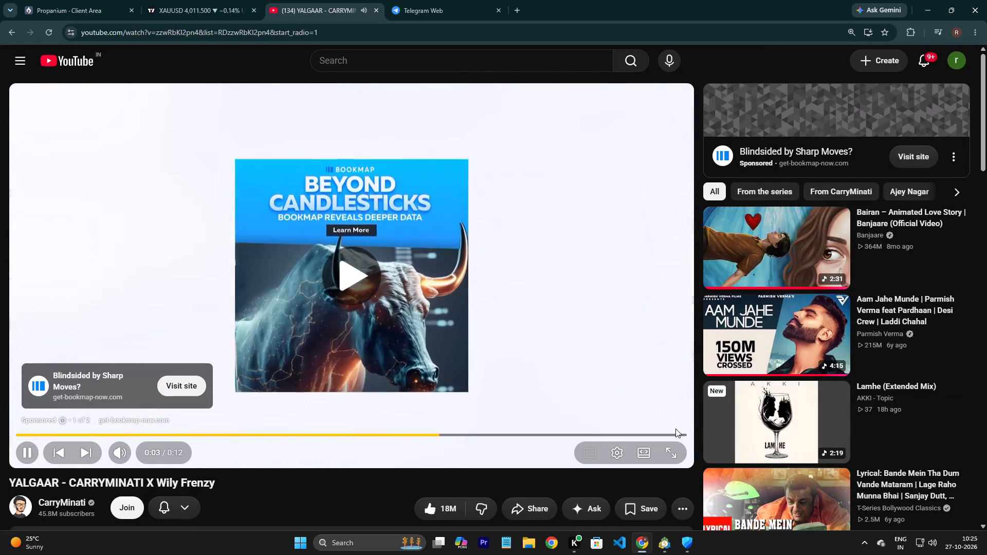
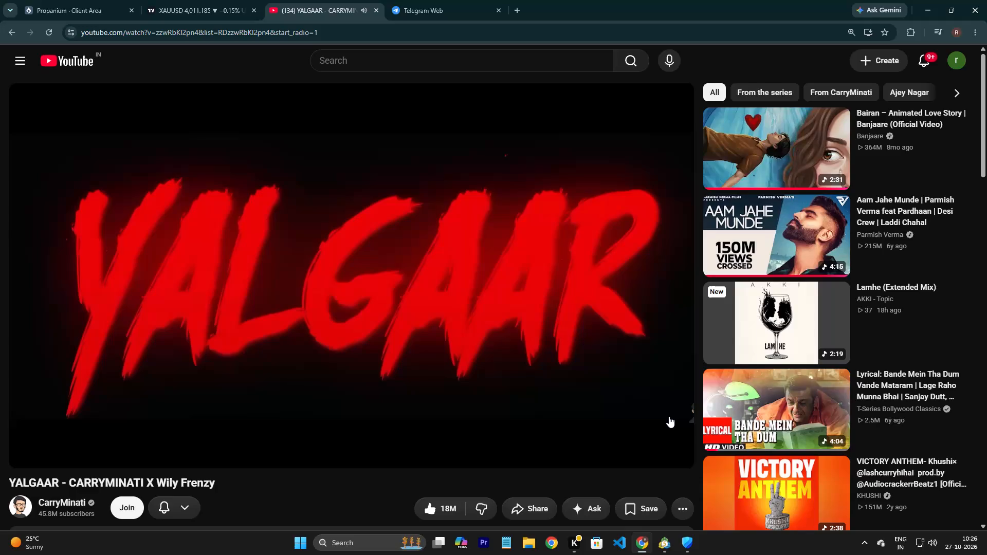
Return to the 15-minute XAUUSD chart on TradingView and examine price around the long position and its entry line.
drag(171, 18, 176, 21)
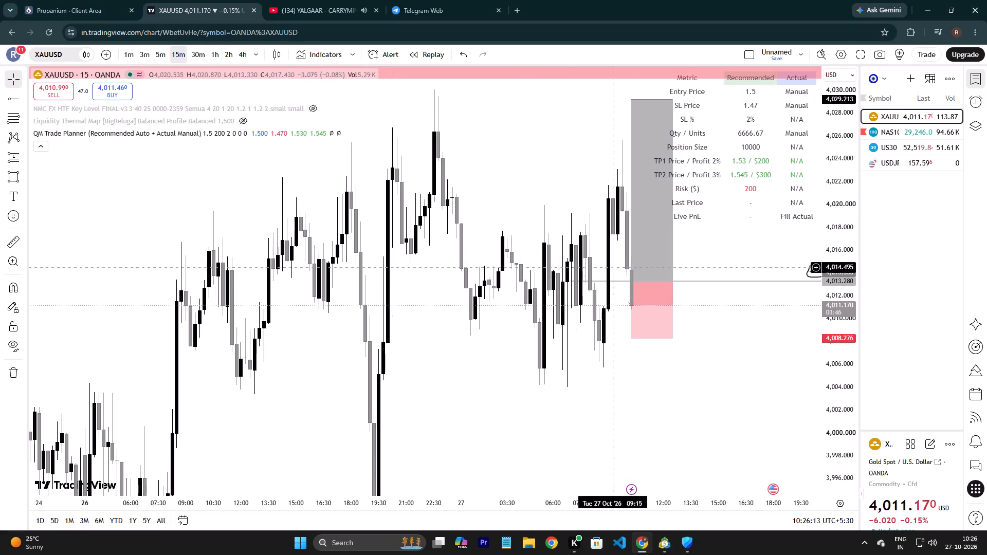
drag(514, 267, 440, 260)
scroll(439, 260, up, 6)
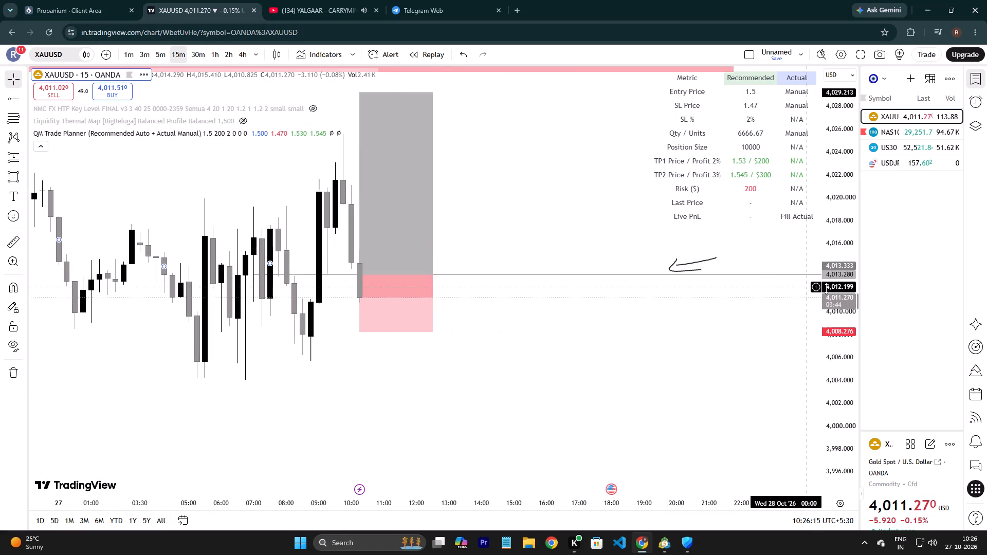
drag(841, 229, 816, 350)
drag(721, 331, 733, 379)
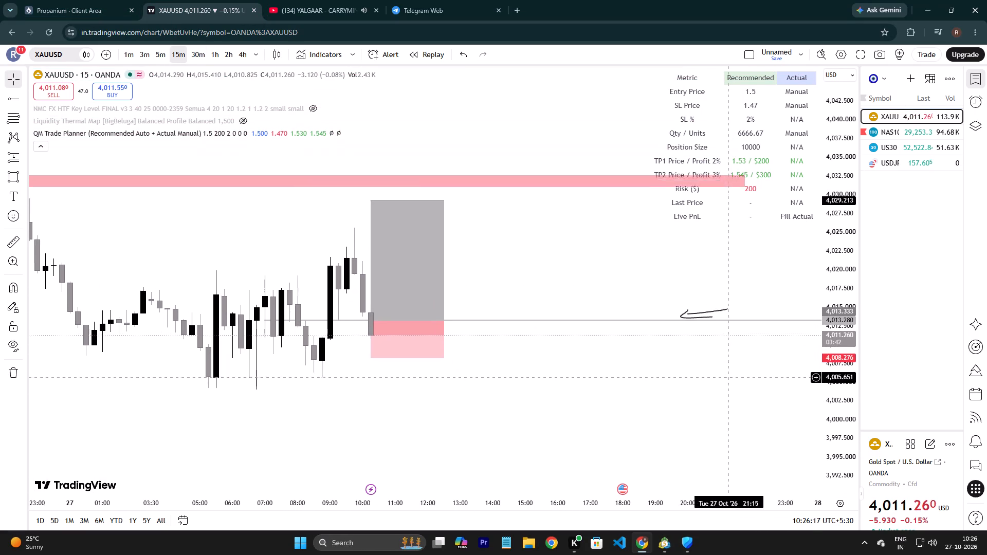
drag(733, 379, 739, 402)
click(739, 402)
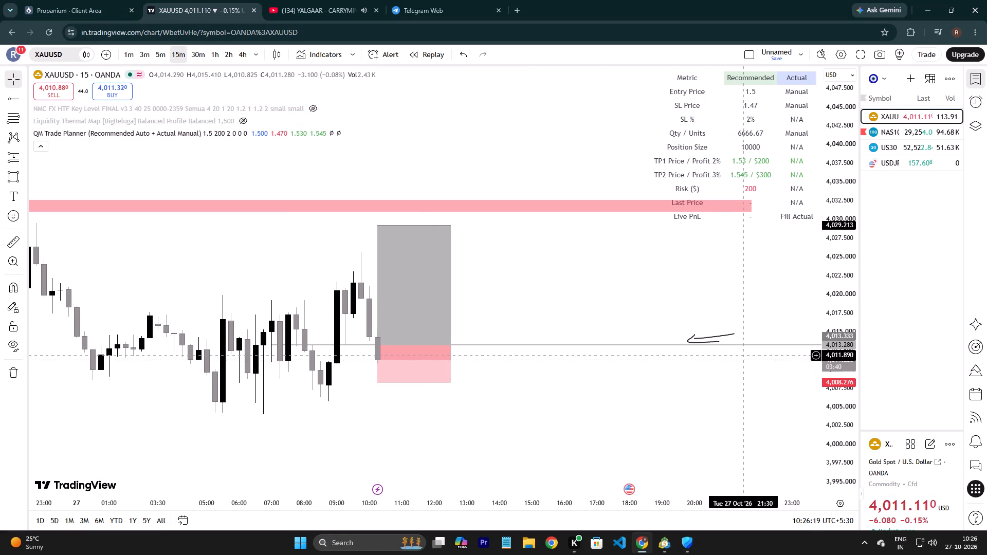
click(844, 215)
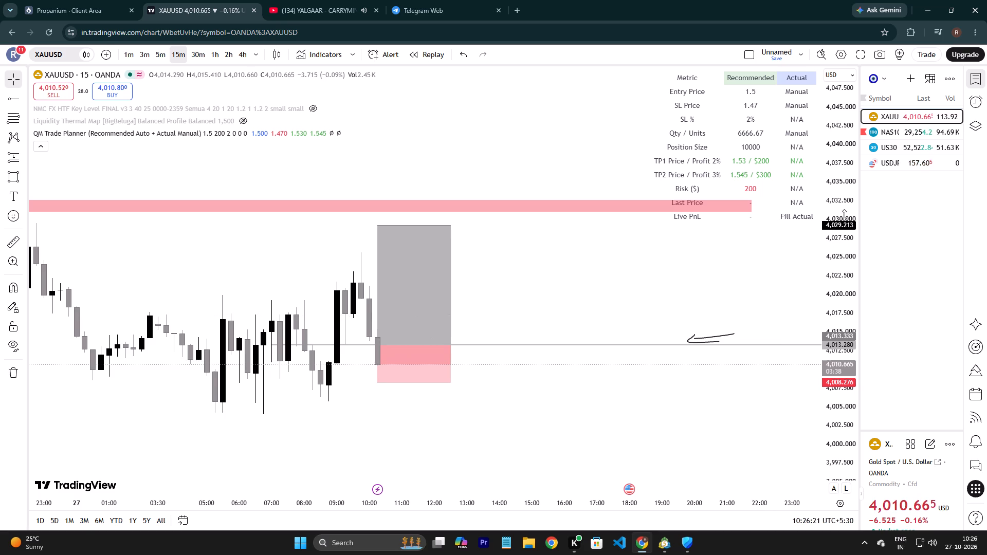
drag(843, 217, 834, 248)
click(827, 285)
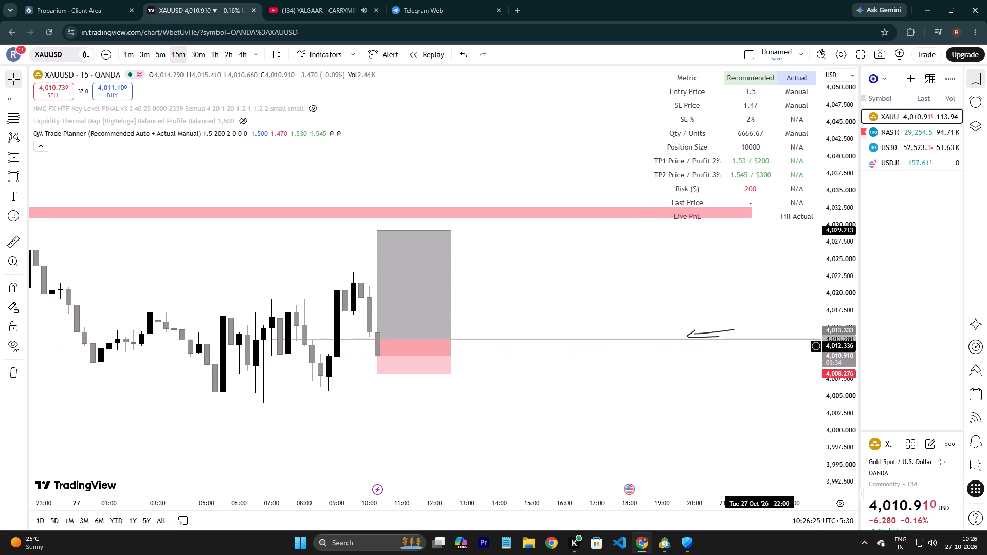
drag(777, 410, 808, 356)
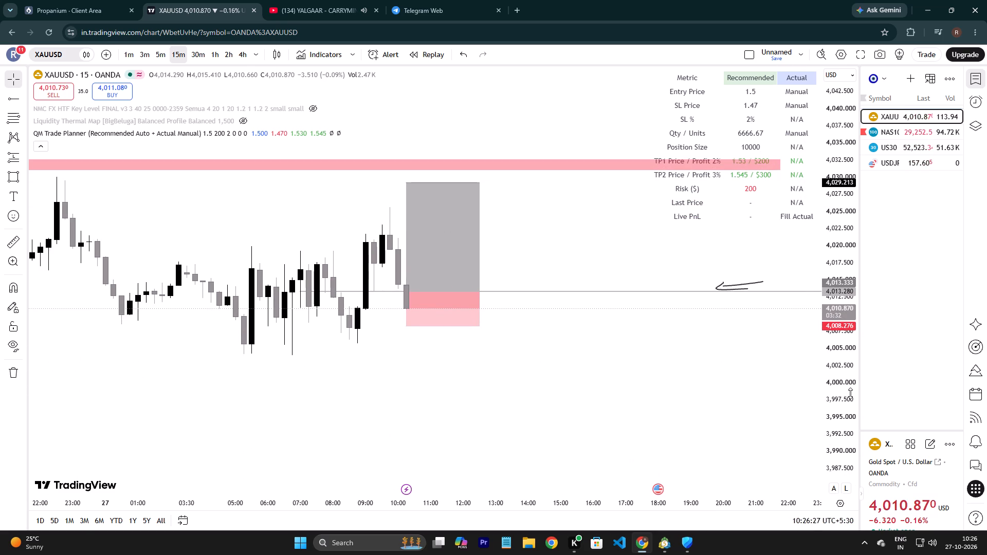
drag(844, 405, 846, 344)
scroll(763, 340, up, 2)
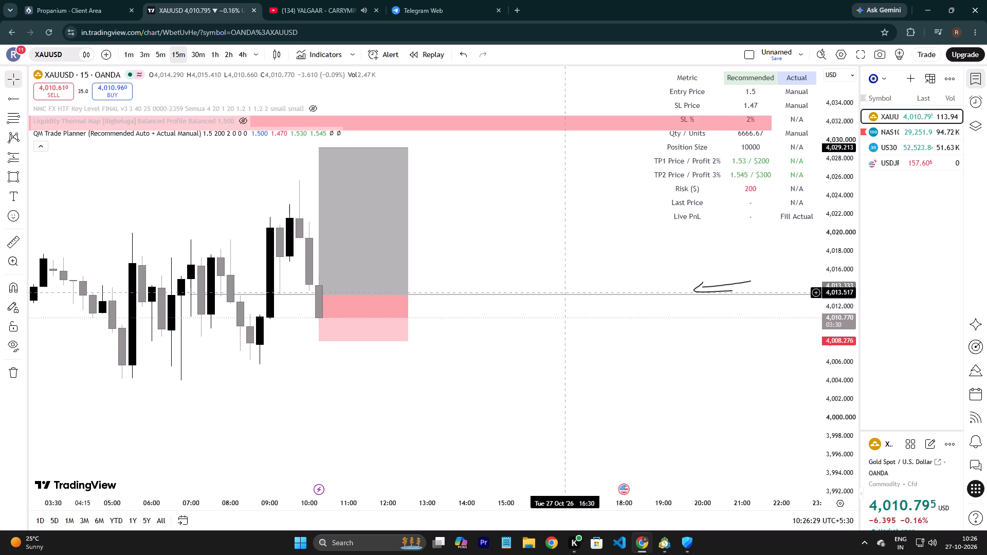
drag(833, 373, 820, 255)
scroll(739, 274, down, 2)
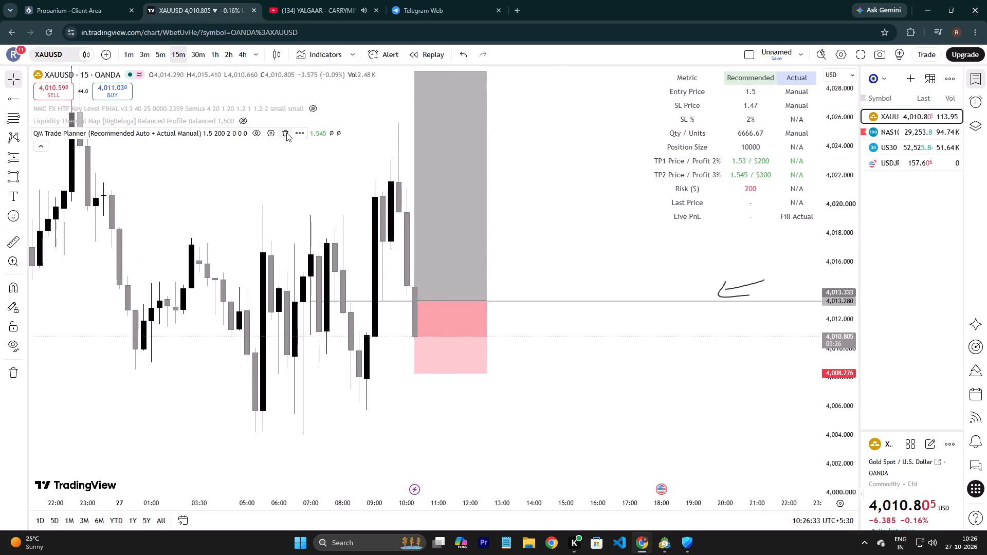
Remove the QM Trade Planner indicator from the XAUUSD chart.
click(286, 133)
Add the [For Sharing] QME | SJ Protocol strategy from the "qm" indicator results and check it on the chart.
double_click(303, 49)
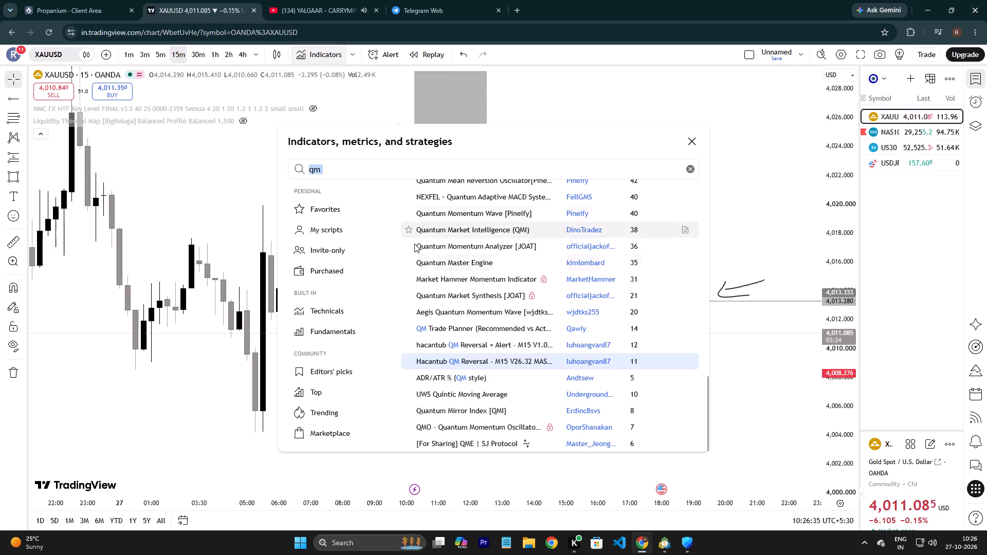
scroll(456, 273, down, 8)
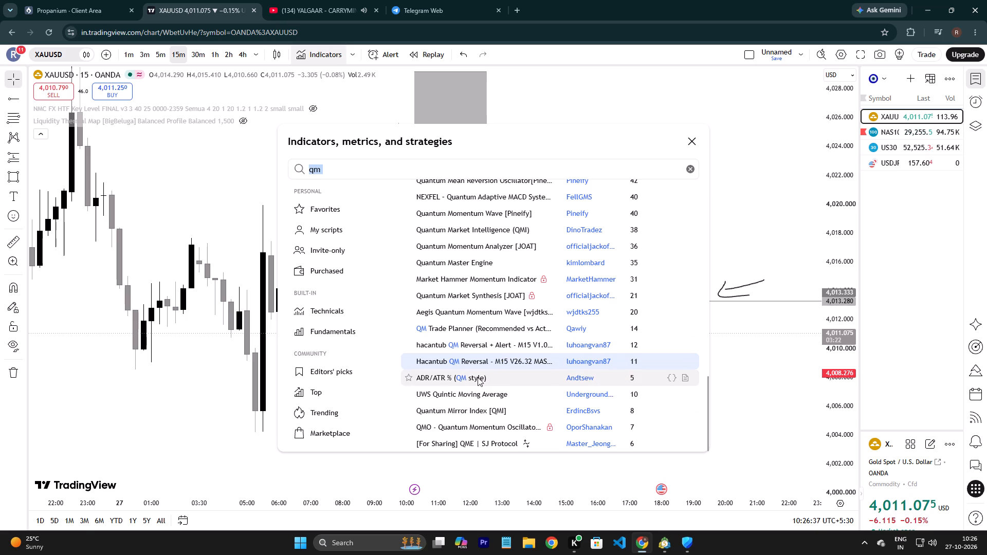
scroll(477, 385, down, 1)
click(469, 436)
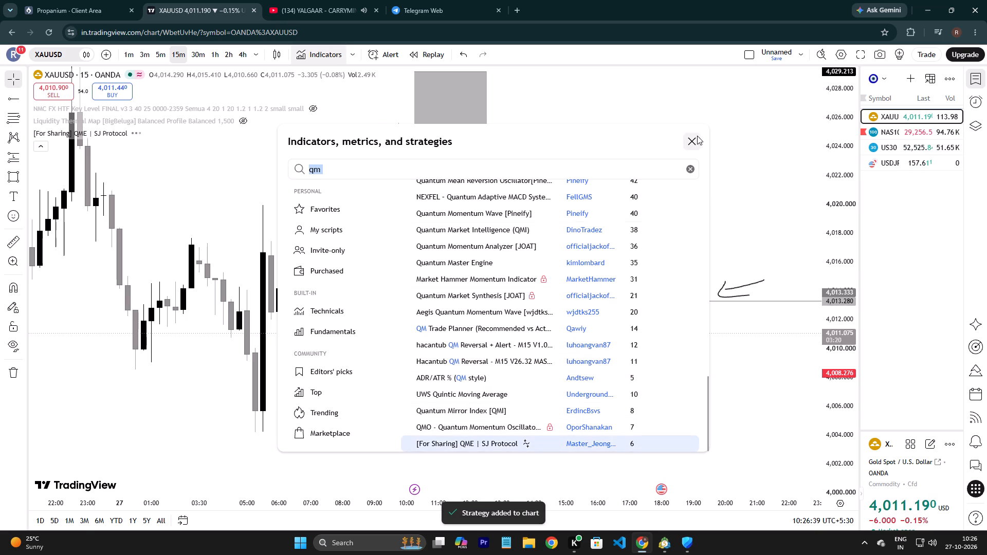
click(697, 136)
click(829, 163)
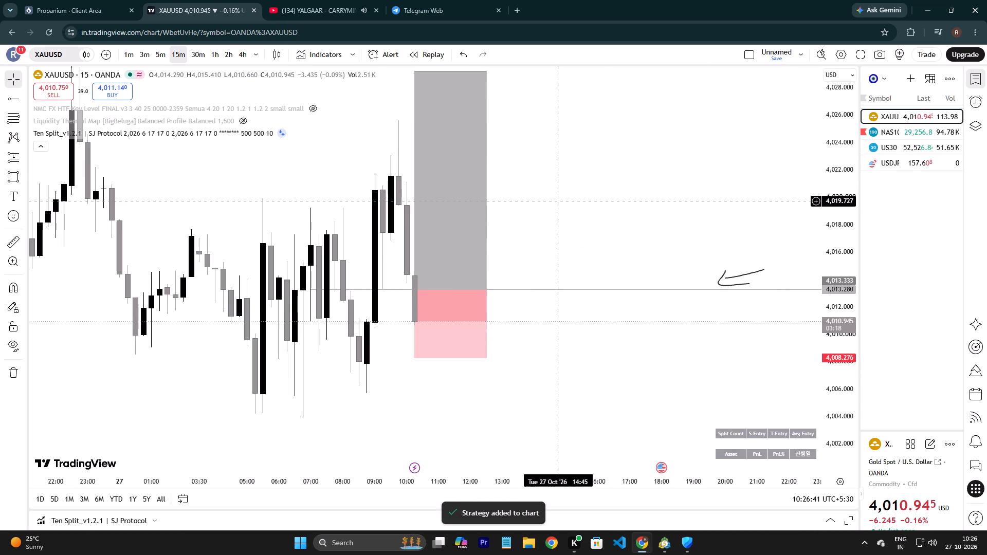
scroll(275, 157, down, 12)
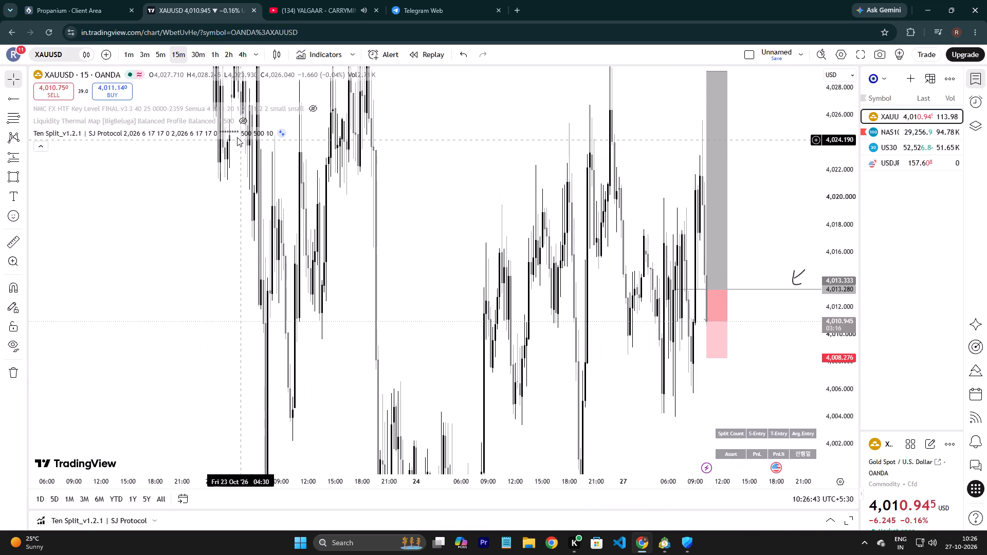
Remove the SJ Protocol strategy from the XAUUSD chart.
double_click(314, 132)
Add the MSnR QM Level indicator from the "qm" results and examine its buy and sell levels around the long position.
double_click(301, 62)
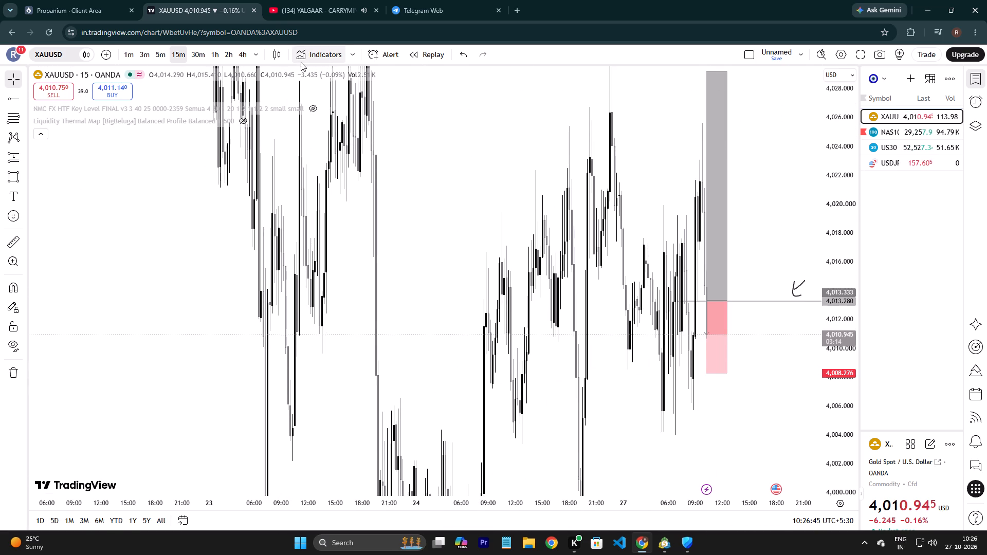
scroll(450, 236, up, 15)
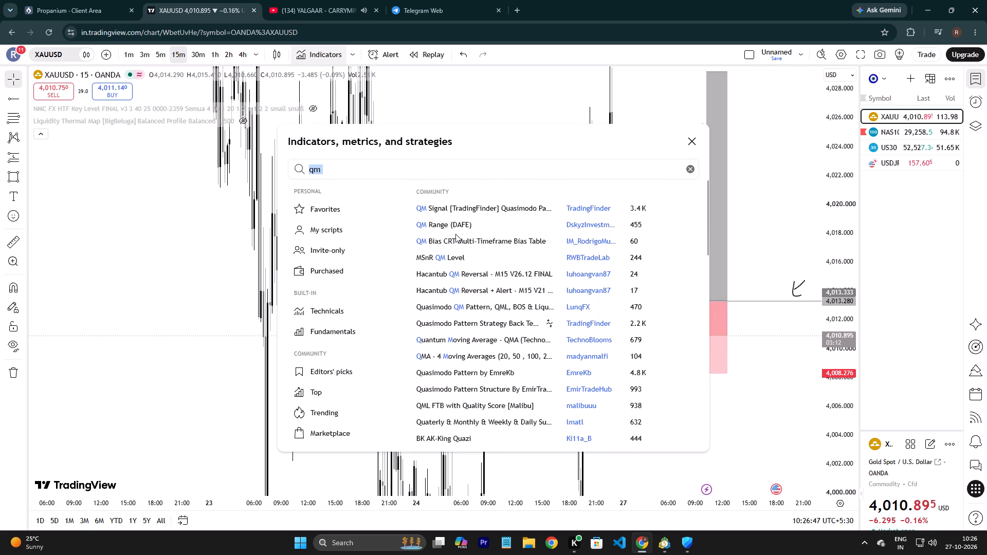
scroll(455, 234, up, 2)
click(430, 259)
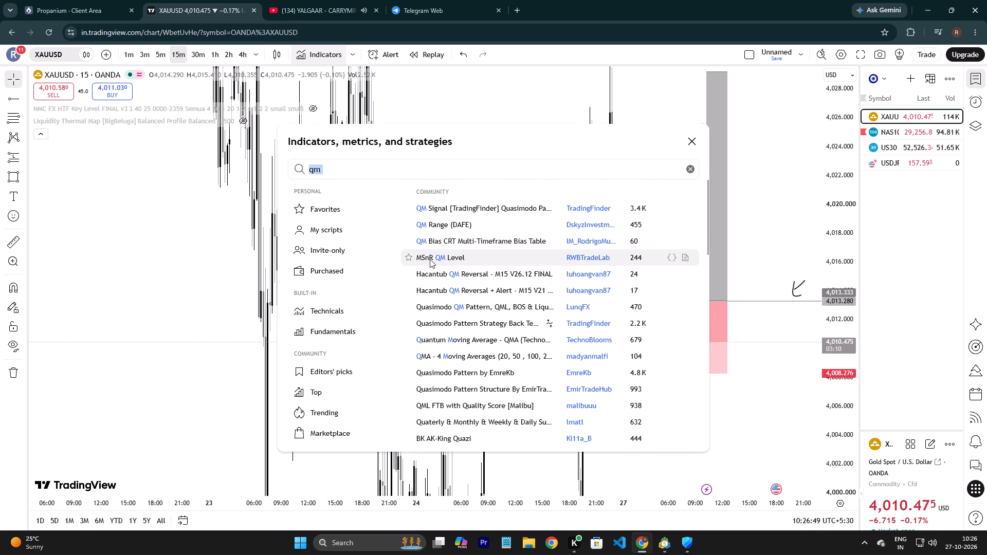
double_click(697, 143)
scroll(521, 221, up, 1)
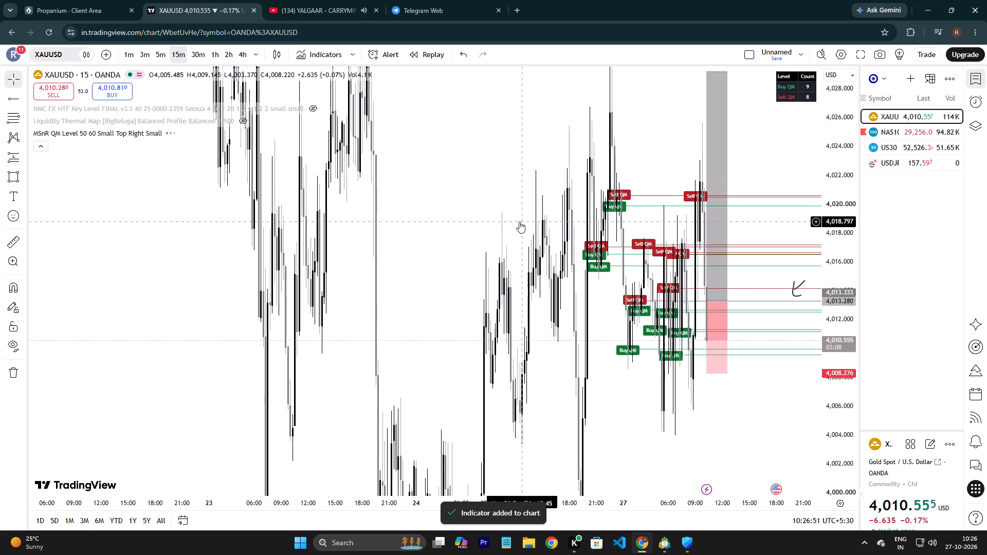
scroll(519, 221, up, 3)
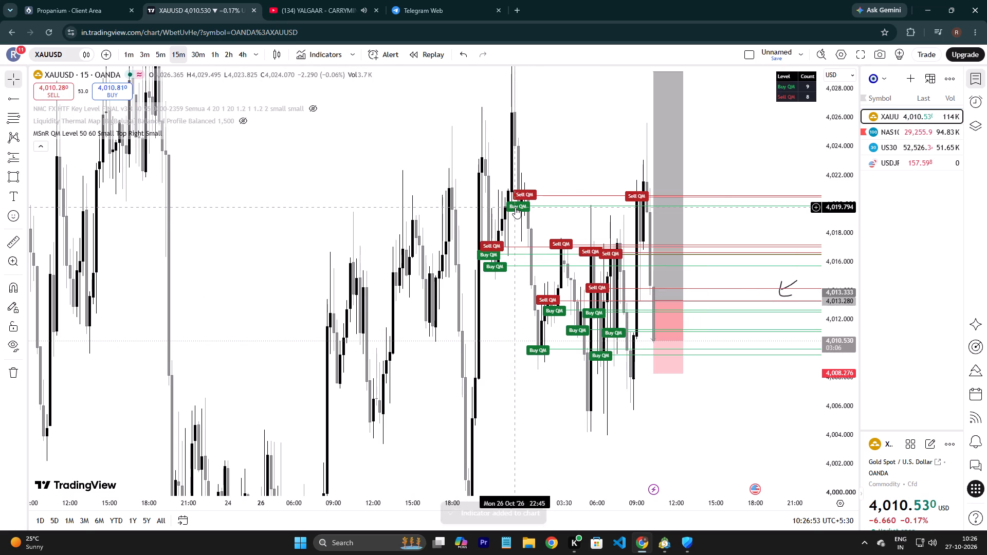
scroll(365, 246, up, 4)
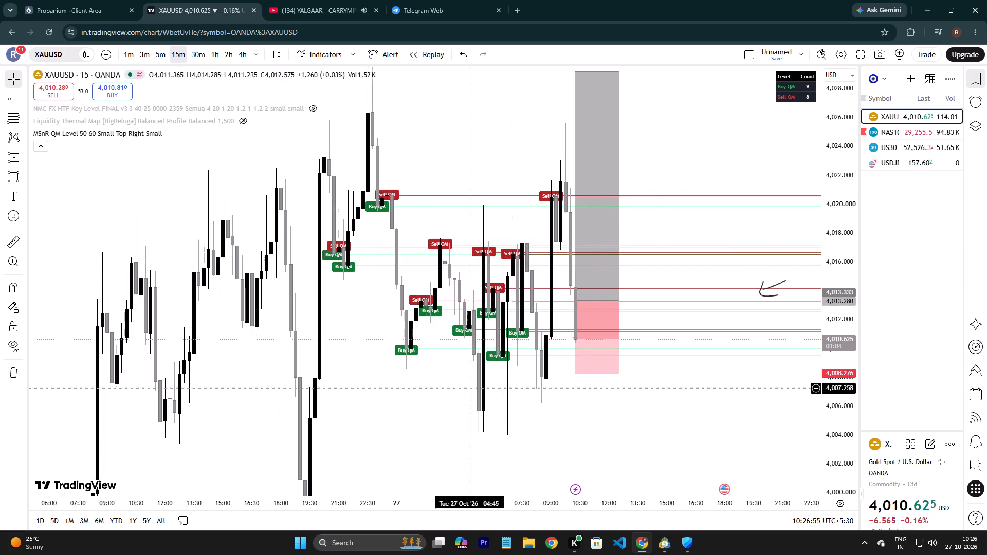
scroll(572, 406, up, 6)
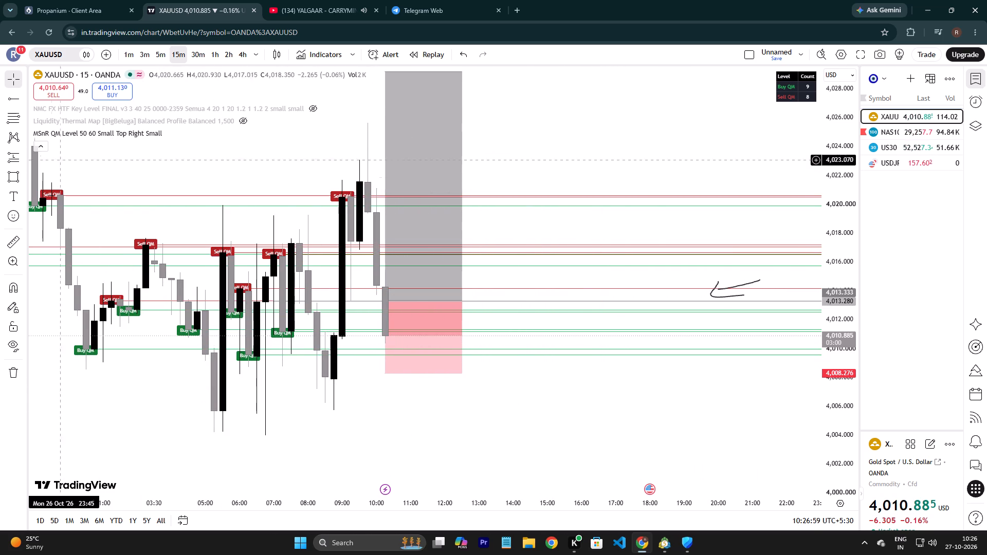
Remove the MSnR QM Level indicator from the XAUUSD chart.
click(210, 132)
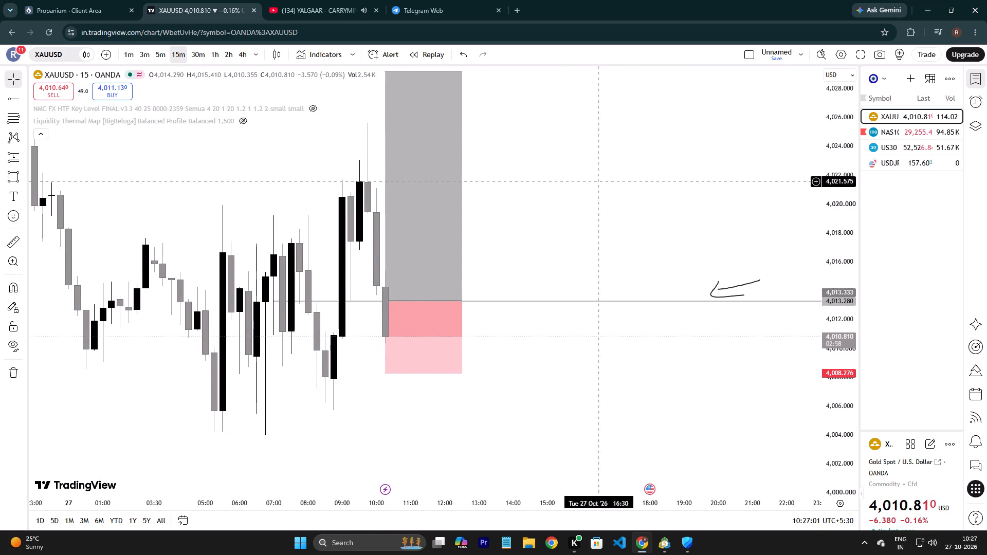
Save the current chart layout.
double_click(771, 55)
Make the hidden Liquidity Thermal Map [BigBeluga] indicator visible on the 15-minute XAUUSD chart.
scroll(624, 365, down, 2)
drag(688, 390, 668, 383)
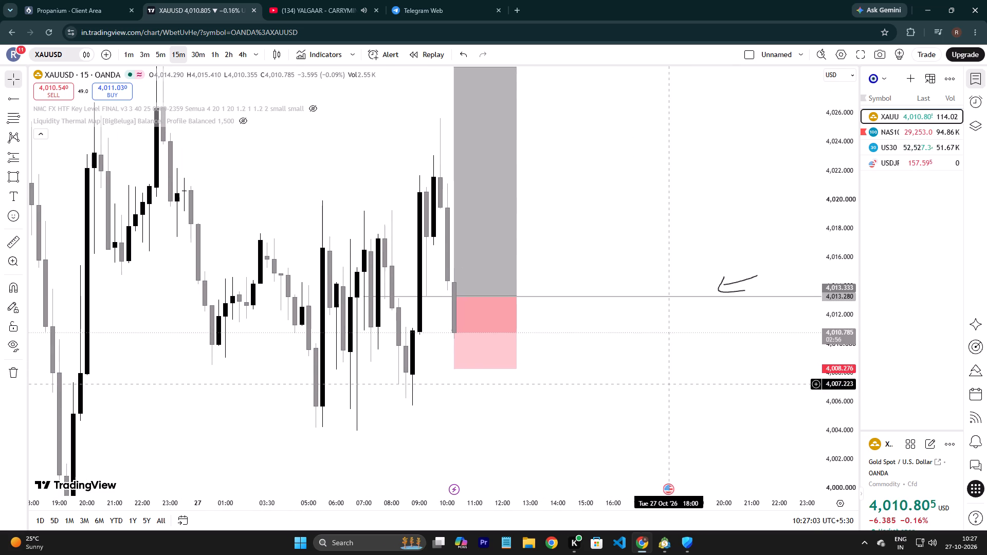
drag(668, 383, 603, 367)
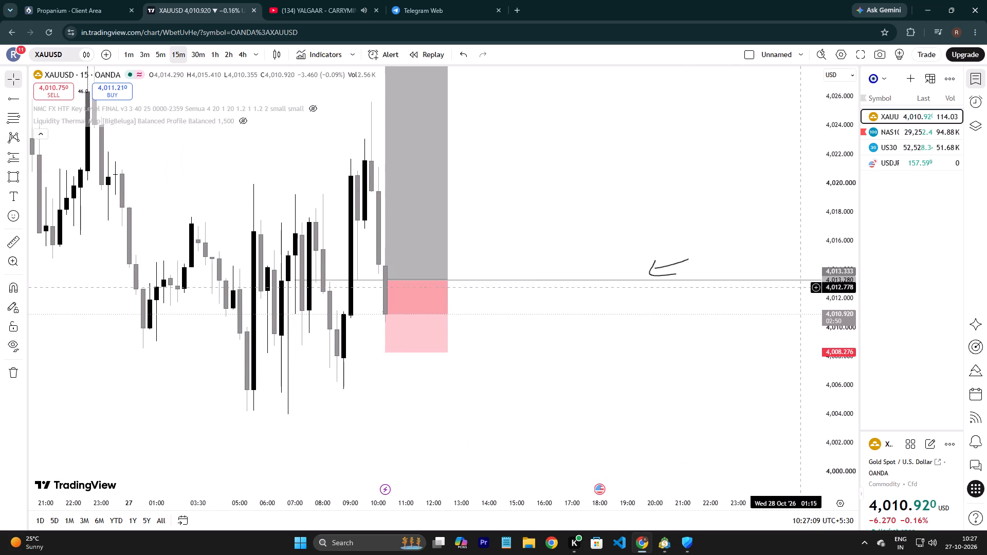
drag(849, 228, 764, 408)
click(764, 408)
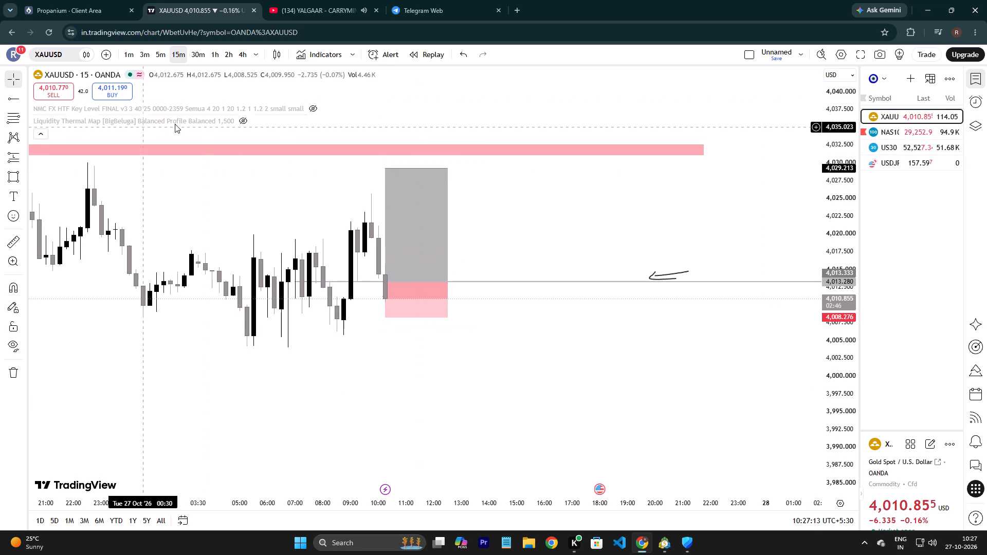
click(240, 124)
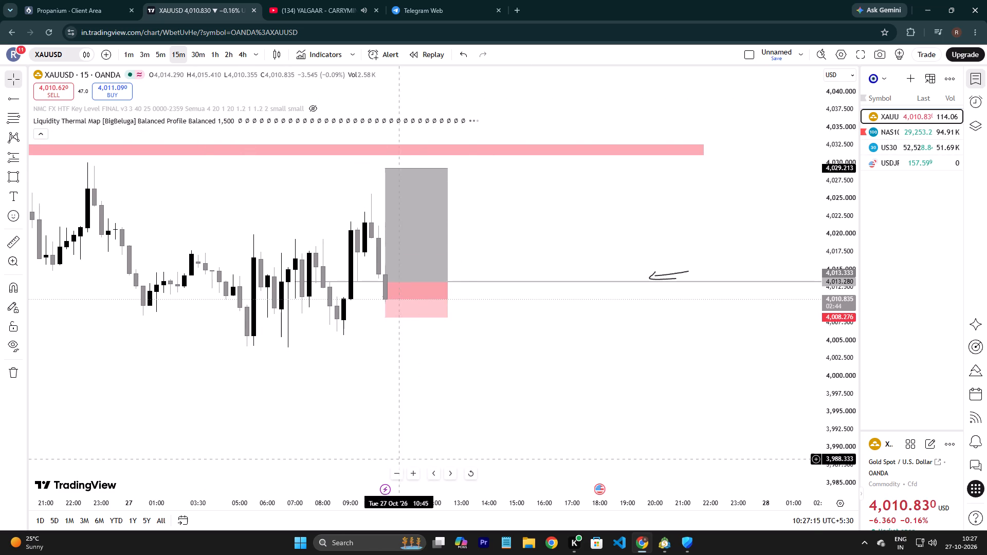
Examine the buy and sell liquidity zones of the Liquidity Thermal Map across the 15-minute XAUUSD price history.
scroll(468, 426, down, 3)
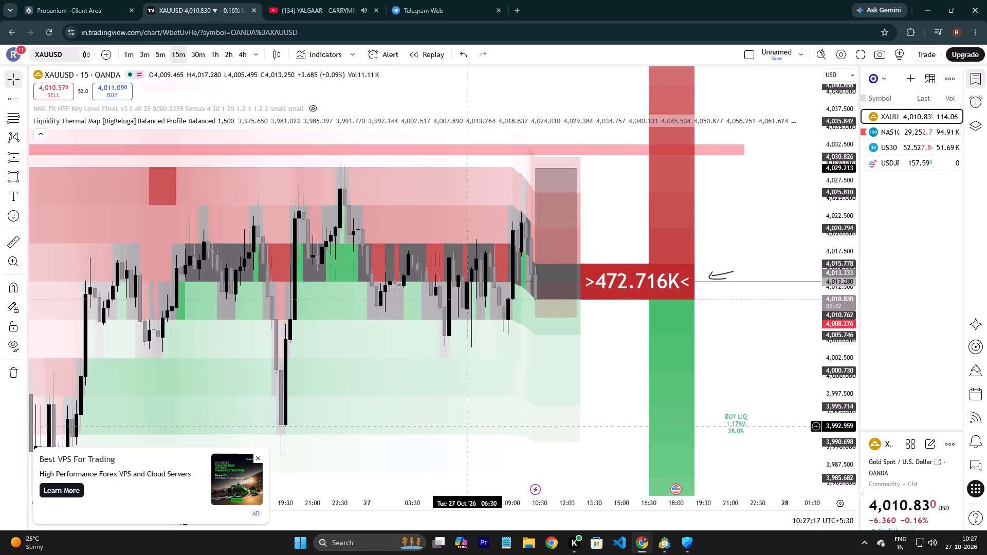
scroll(468, 426, down, 10)
click(254, 461)
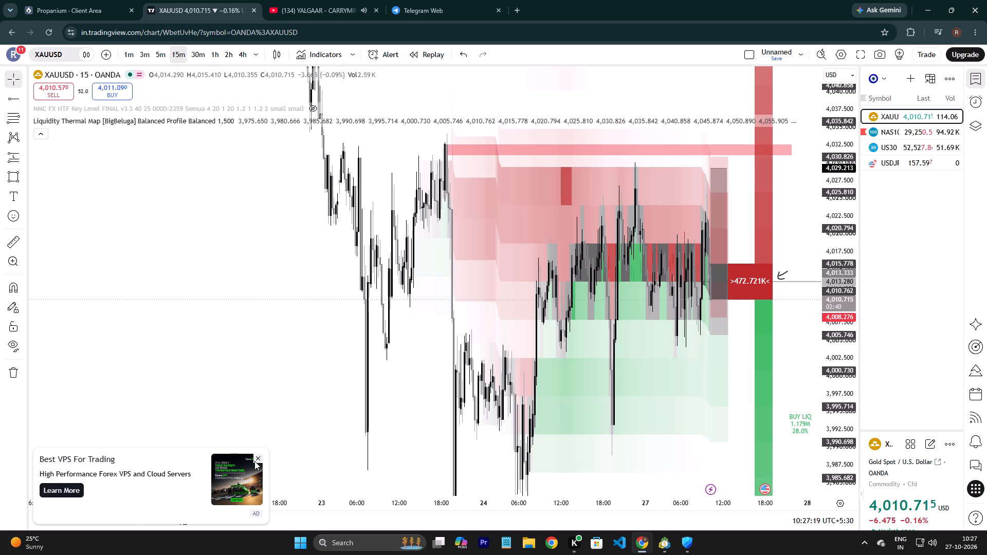
drag(279, 409, 265, 402)
drag(144, 389, 123, 389)
click(123, 389)
drag(184, 404, 46, 402)
drag(39, 402, 15, 402)
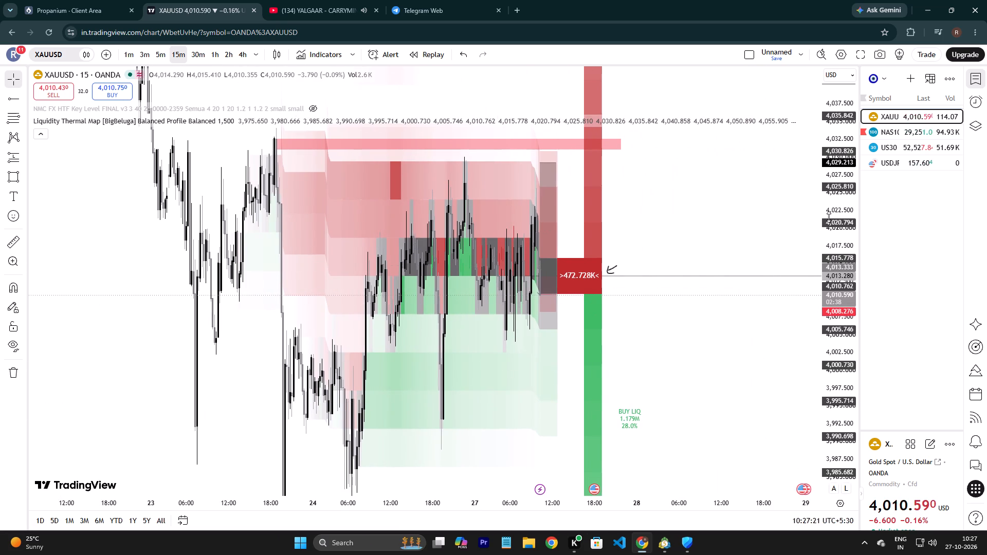
drag(841, 196, 813, 473)
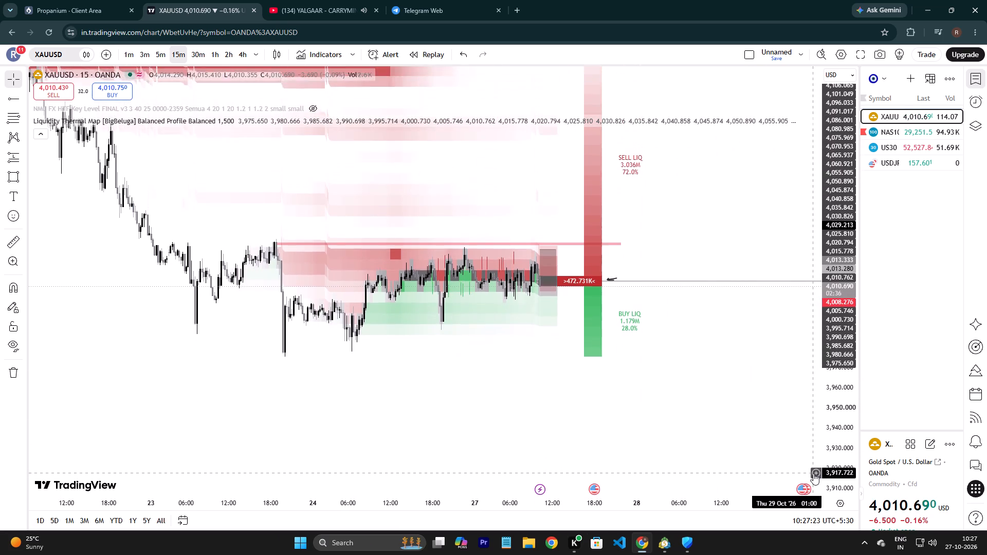
drag(813, 473, 821, 490)
click(821, 490)
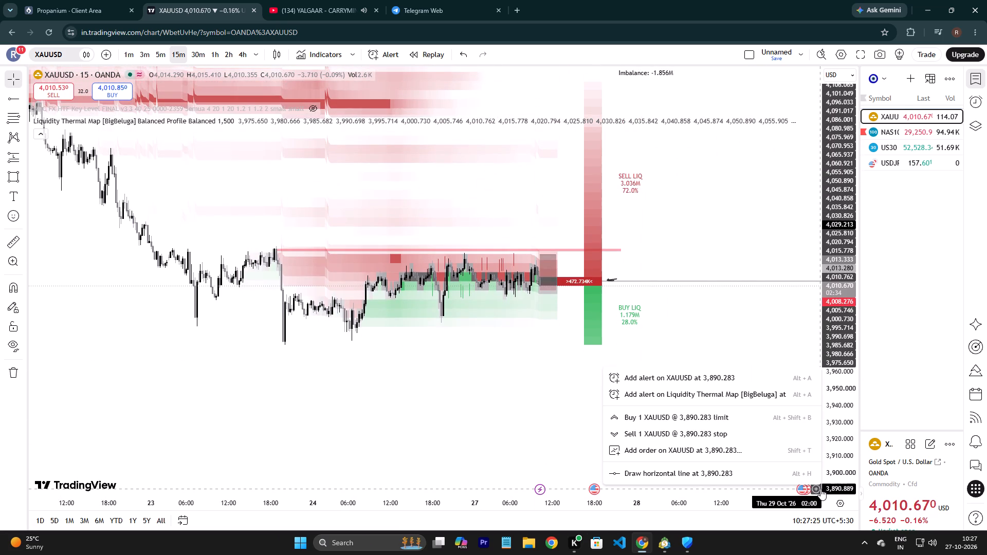
click(733, 349)
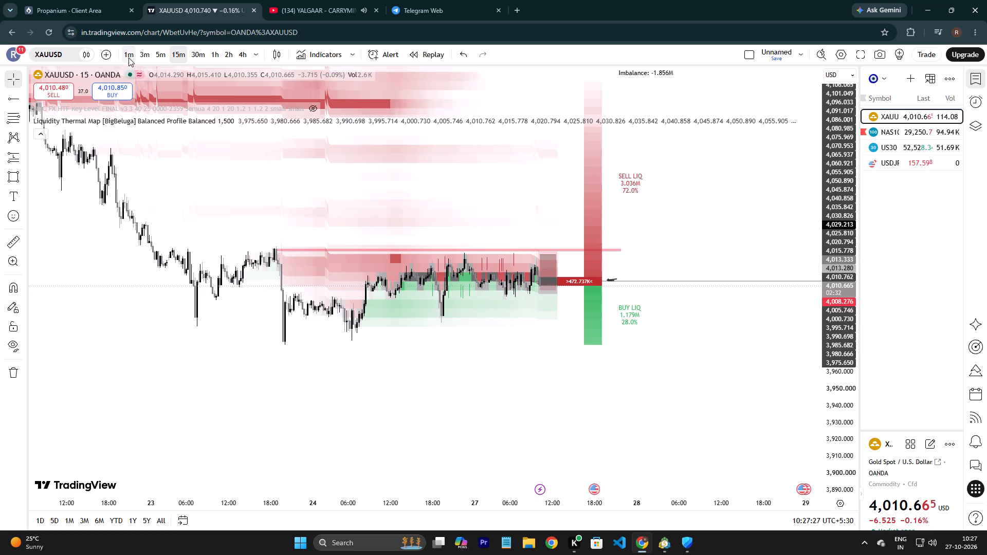
Switch the XAUUSD chart to the 1-minute timeframe.
double_click(129, 58)
Examine the long position against the buy and sell liquidity zones around the current price on the 1-minute chart.
drag(583, 364, 400, 346)
drag(842, 360, 824, 255)
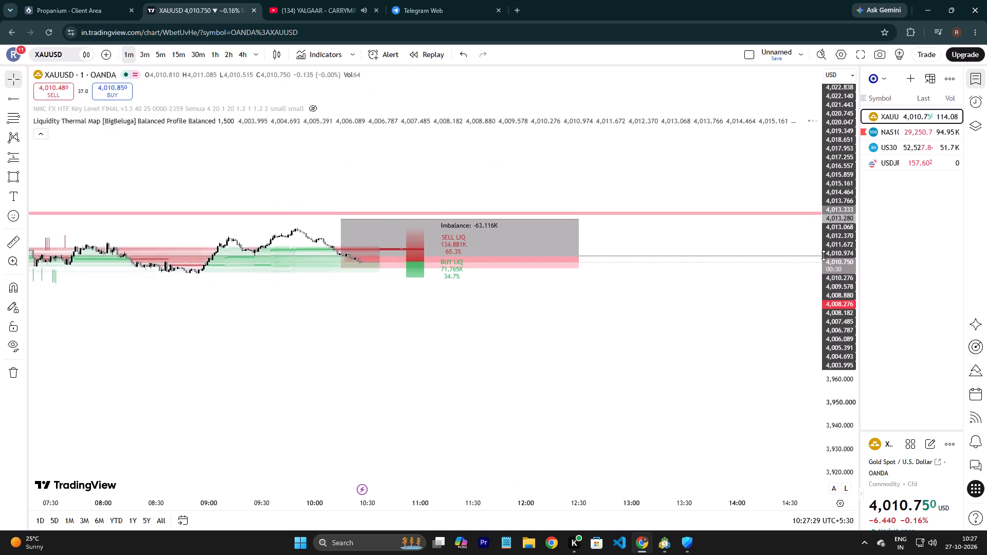
drag(824, 255, 822, 233)
drag(836, 353, 836, 339)
drag(832, 314, 829, 255)
drag(843, 351, 838, 247)
drag(853, 338, 849, 332)
drag(846, 323, 842, 282)
drag(842, 277, 839, 201)
drag(855, 317, 849, 219)
drag(854, 322, 846, 273)
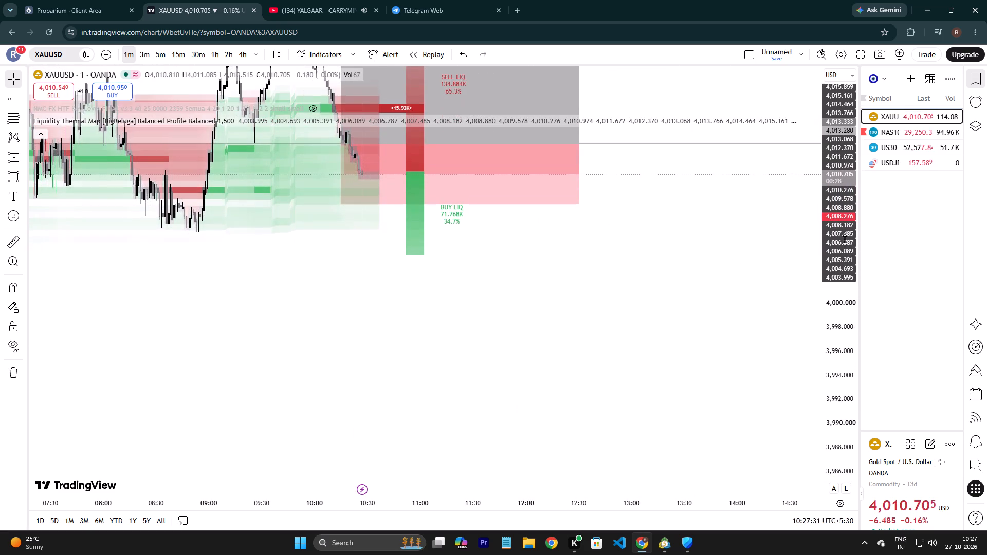
drag(845, 336, 838, 238)
drag(772, 300, 777, 377)
scroll(638, 323, up, 8)
scroll(344, 378, up, 2)
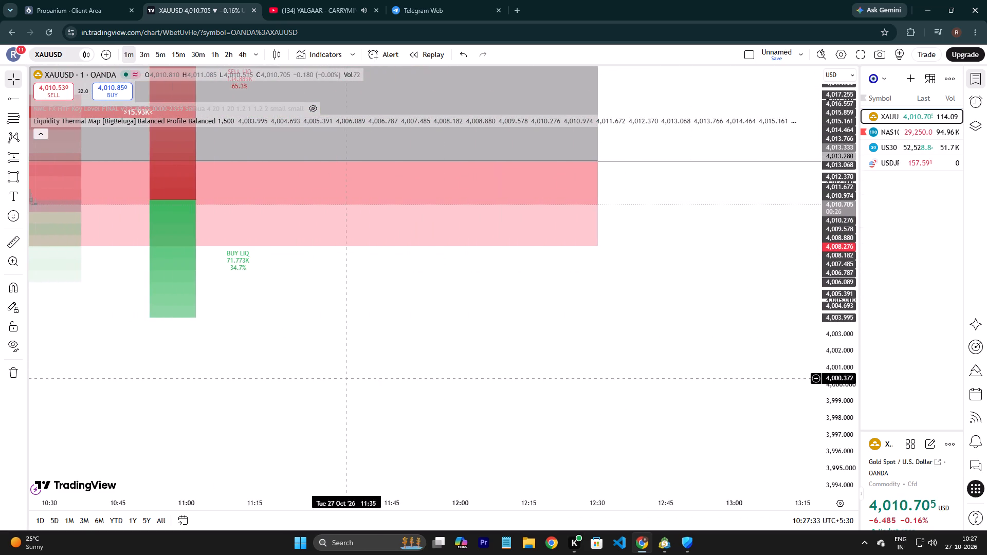
click(340, 376)
drag(343, 377, 509, 459)
drag(513, 458, 517, 456)
click(632, 400)
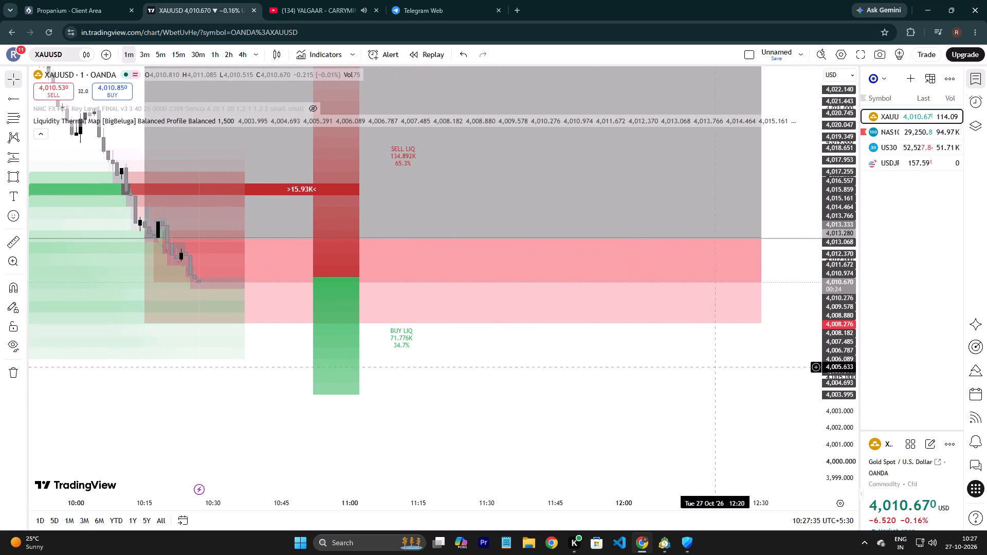
drag(842, 358, 835, 219)
click(835, 219)
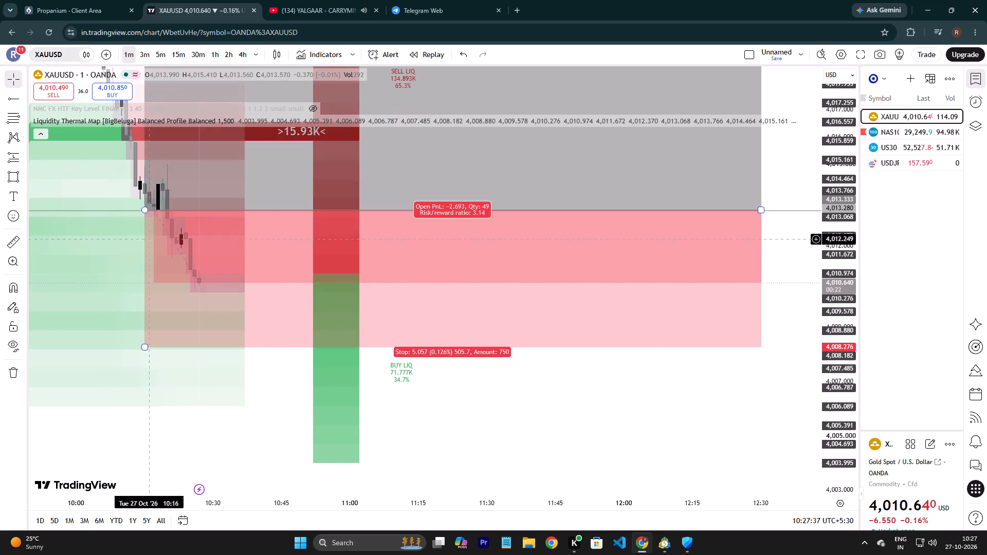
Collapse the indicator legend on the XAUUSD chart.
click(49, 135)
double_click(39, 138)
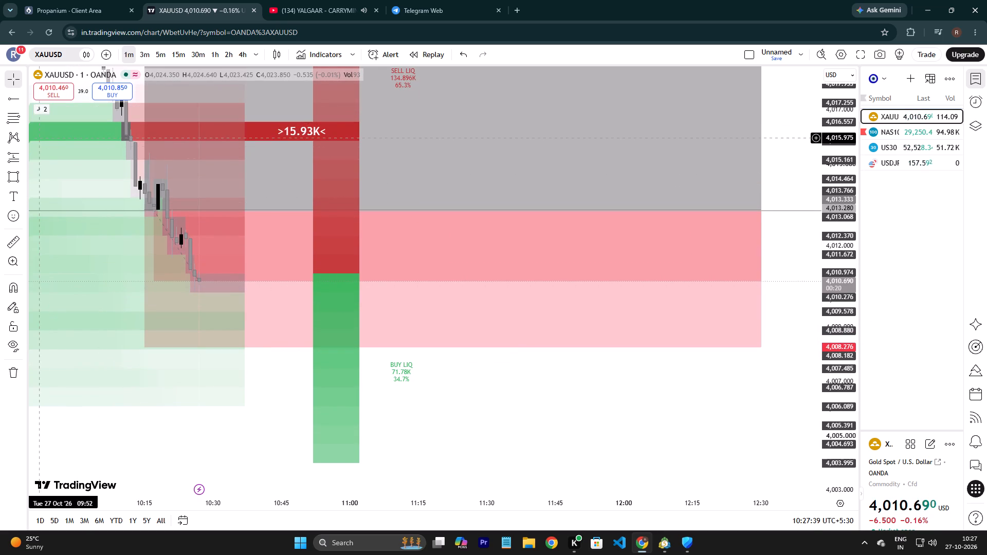
Delete the long position drawing from the 1-minute XAUUSD chart.
click(561, 499)
click(403, 353)
click(423, 340)
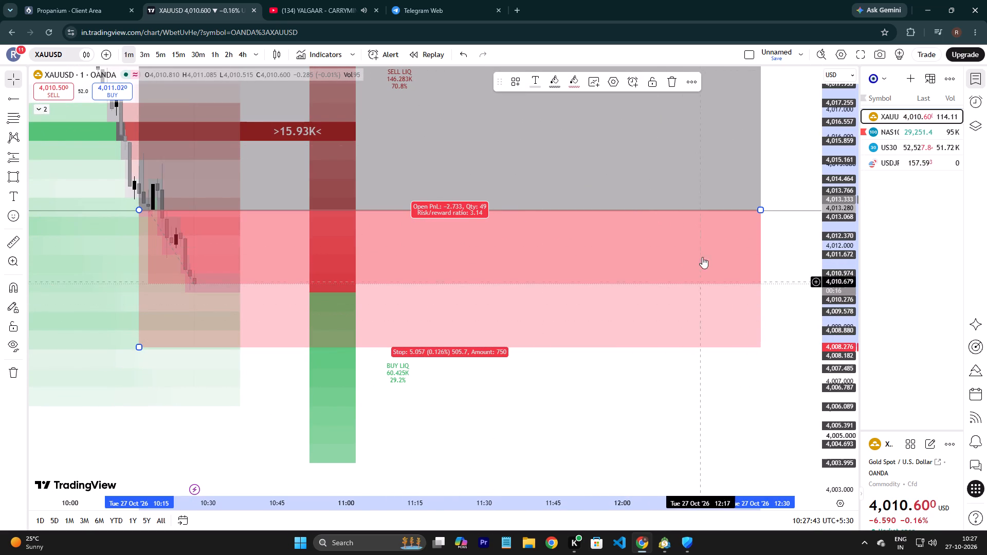
click(669, 77)
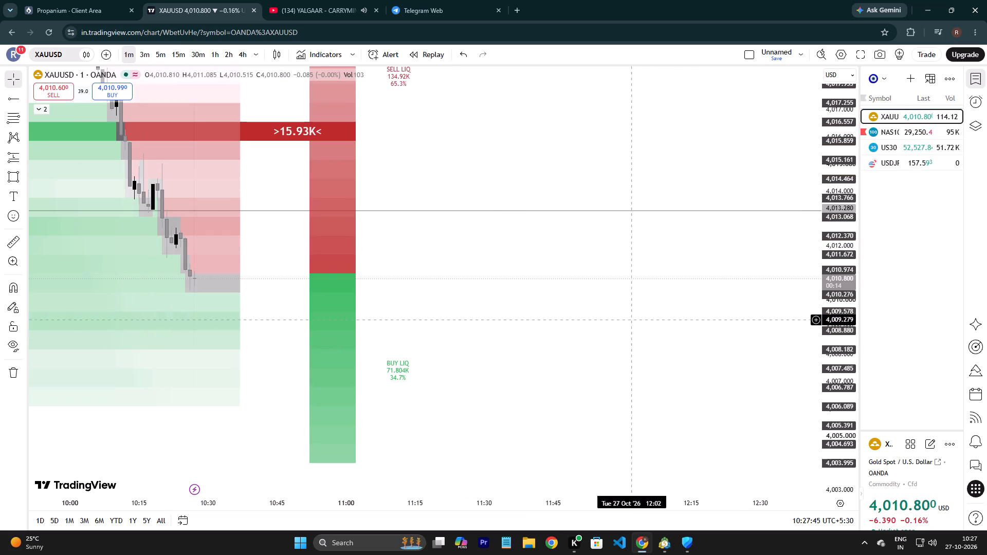
Hide the Liquidity Thermal Map [BigBeluga] indicator and leave the indicator legend collapsed.
scroll(689, 301, down, 6)
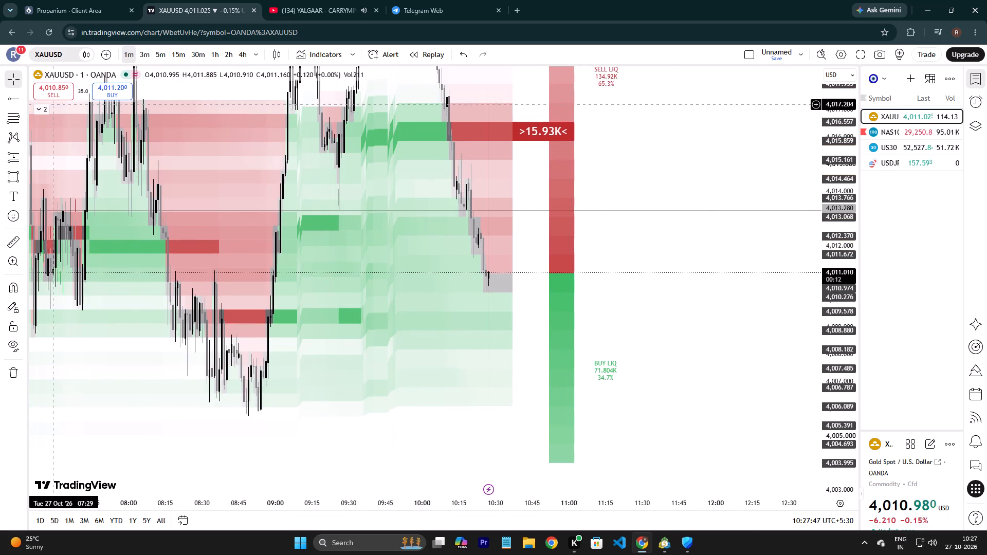
double_click(50, 109)
click(48, 110)
click(70, 122)
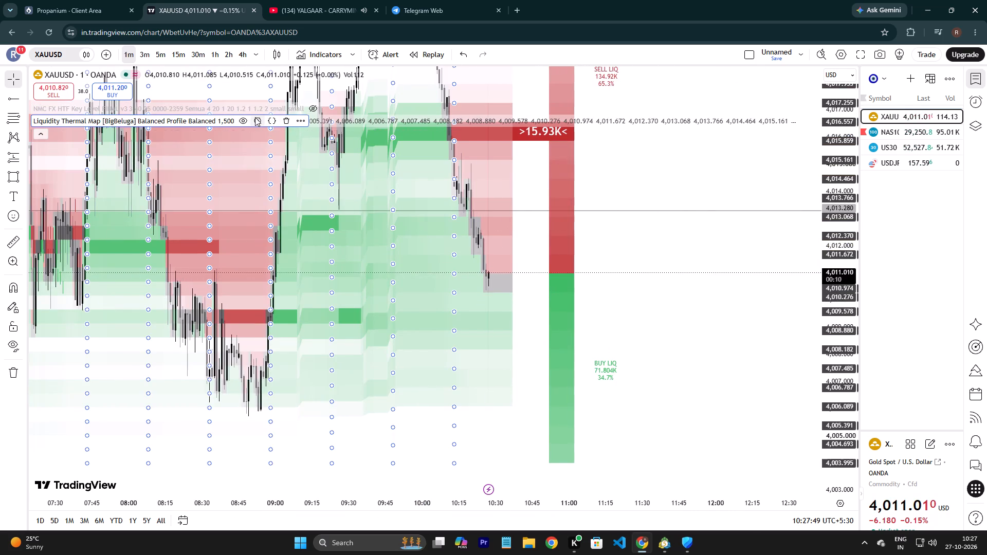
click(249, 118)
click(41, 132)
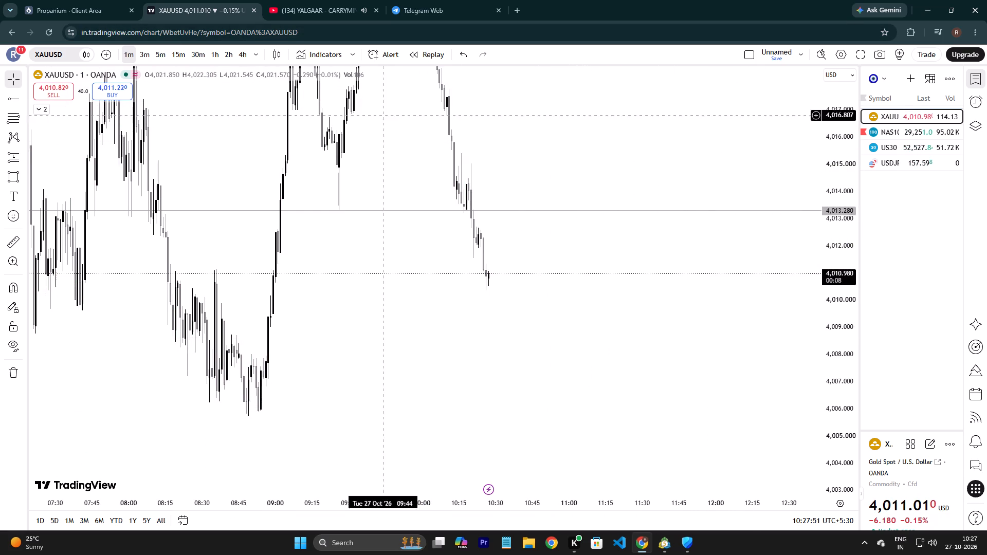
Examine the recent 1-minute XAUUSD price action around the horizontal line at 4,013.280.
scroll(653, 188, up, 4)
scroll(645, 183, down, 1)
drag(632, 198, 656, 219)
drag(658, 219, 673, 220)
drag(827, 170, 826, 181)
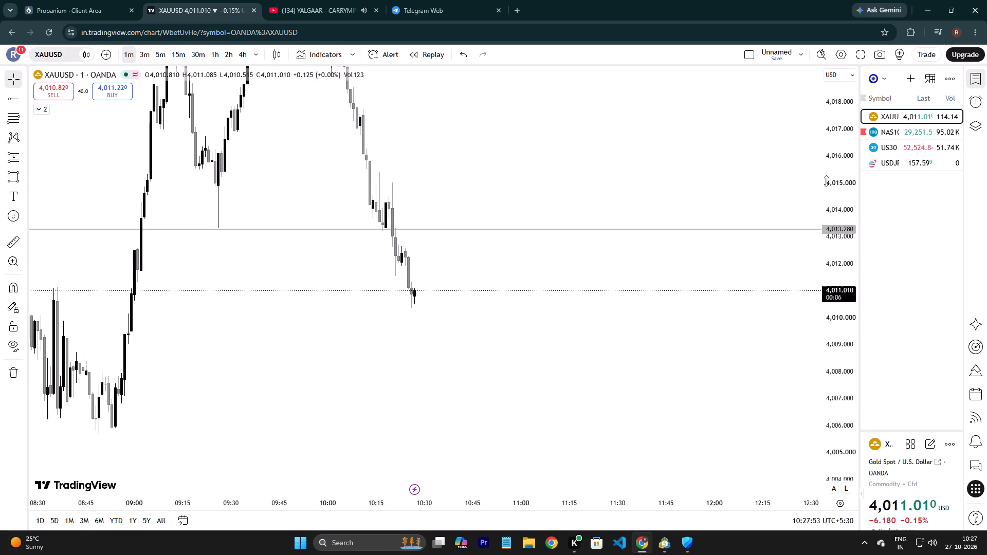
drag(826, 181, 826, 240)
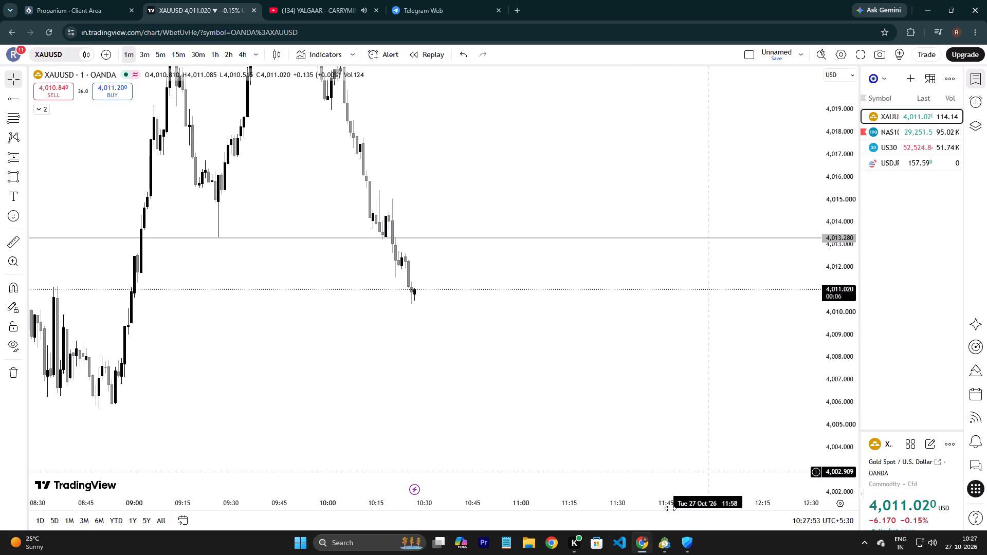